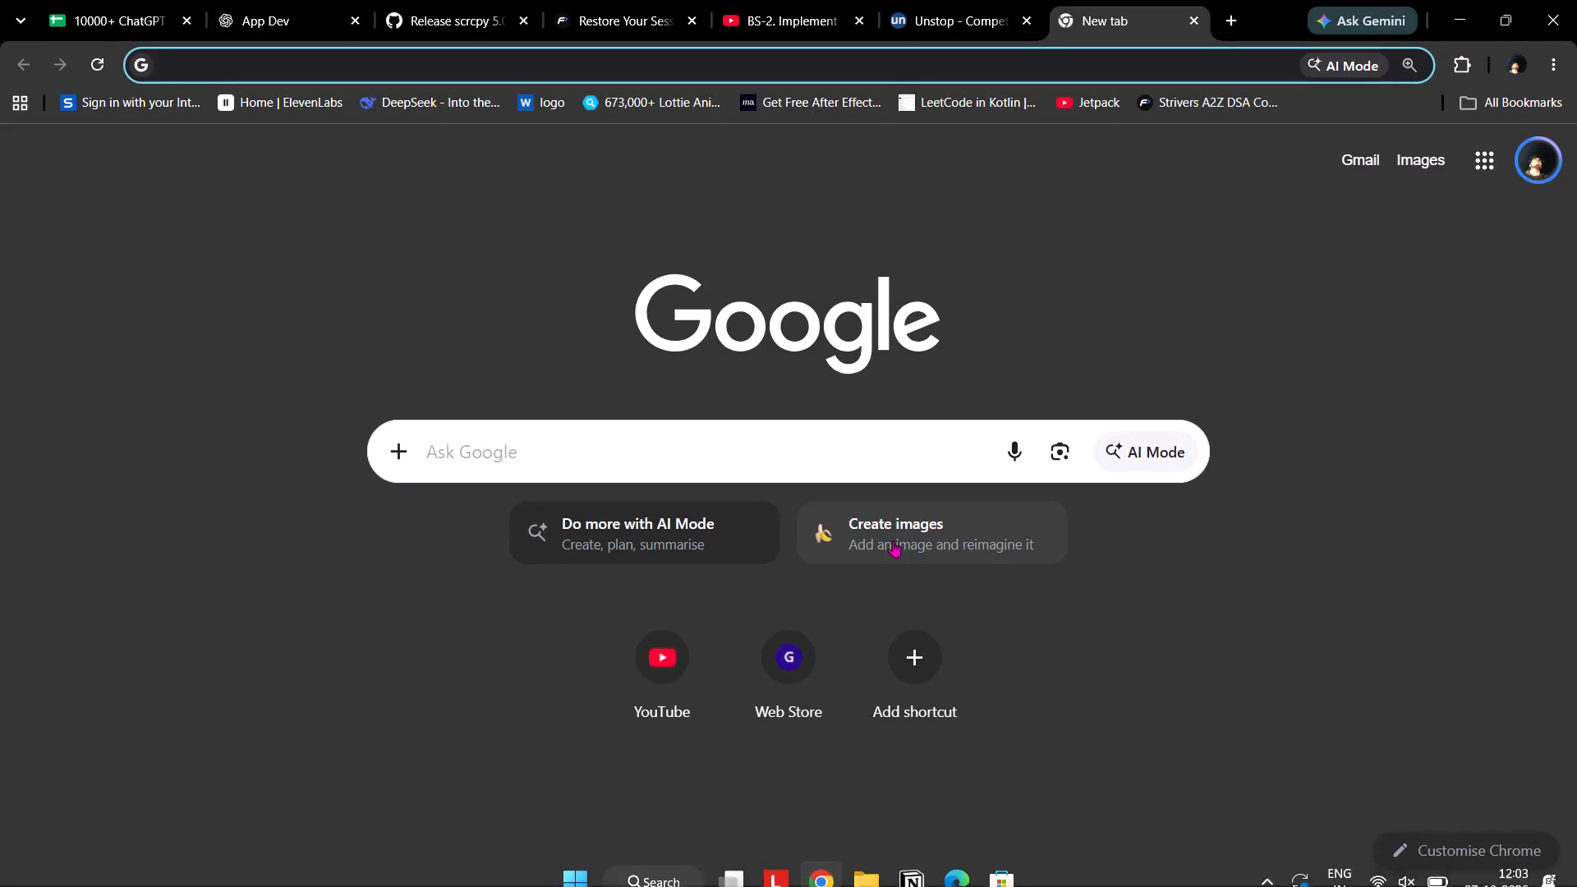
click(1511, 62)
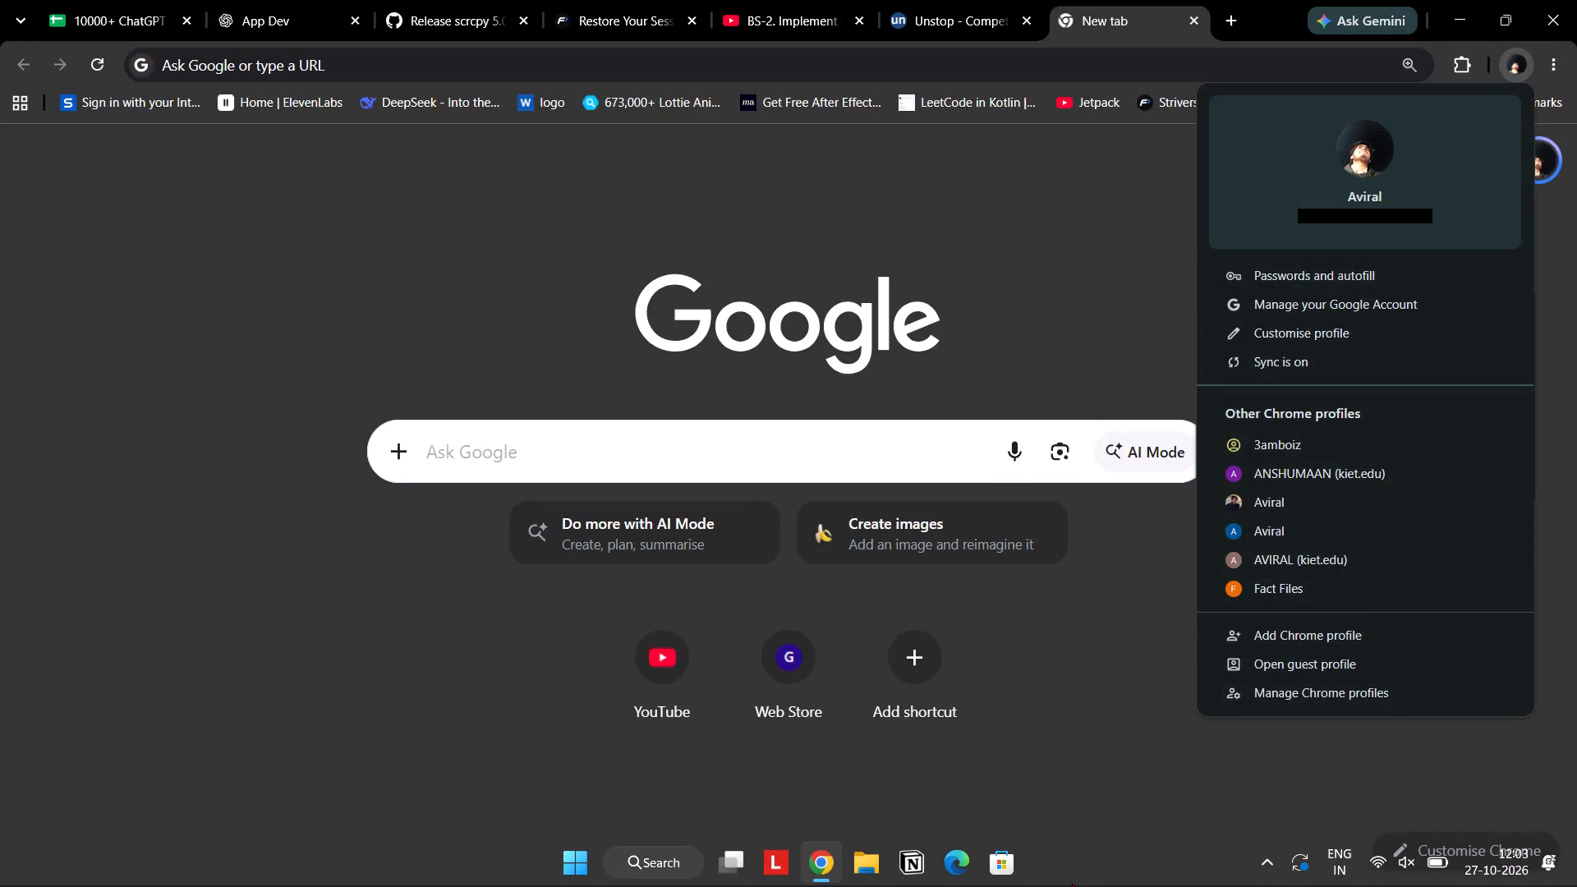
Switch to File Explorer and open the ed1 folder inside AE > ZIG newmotion on New Volume (D:).
click(872, 873)
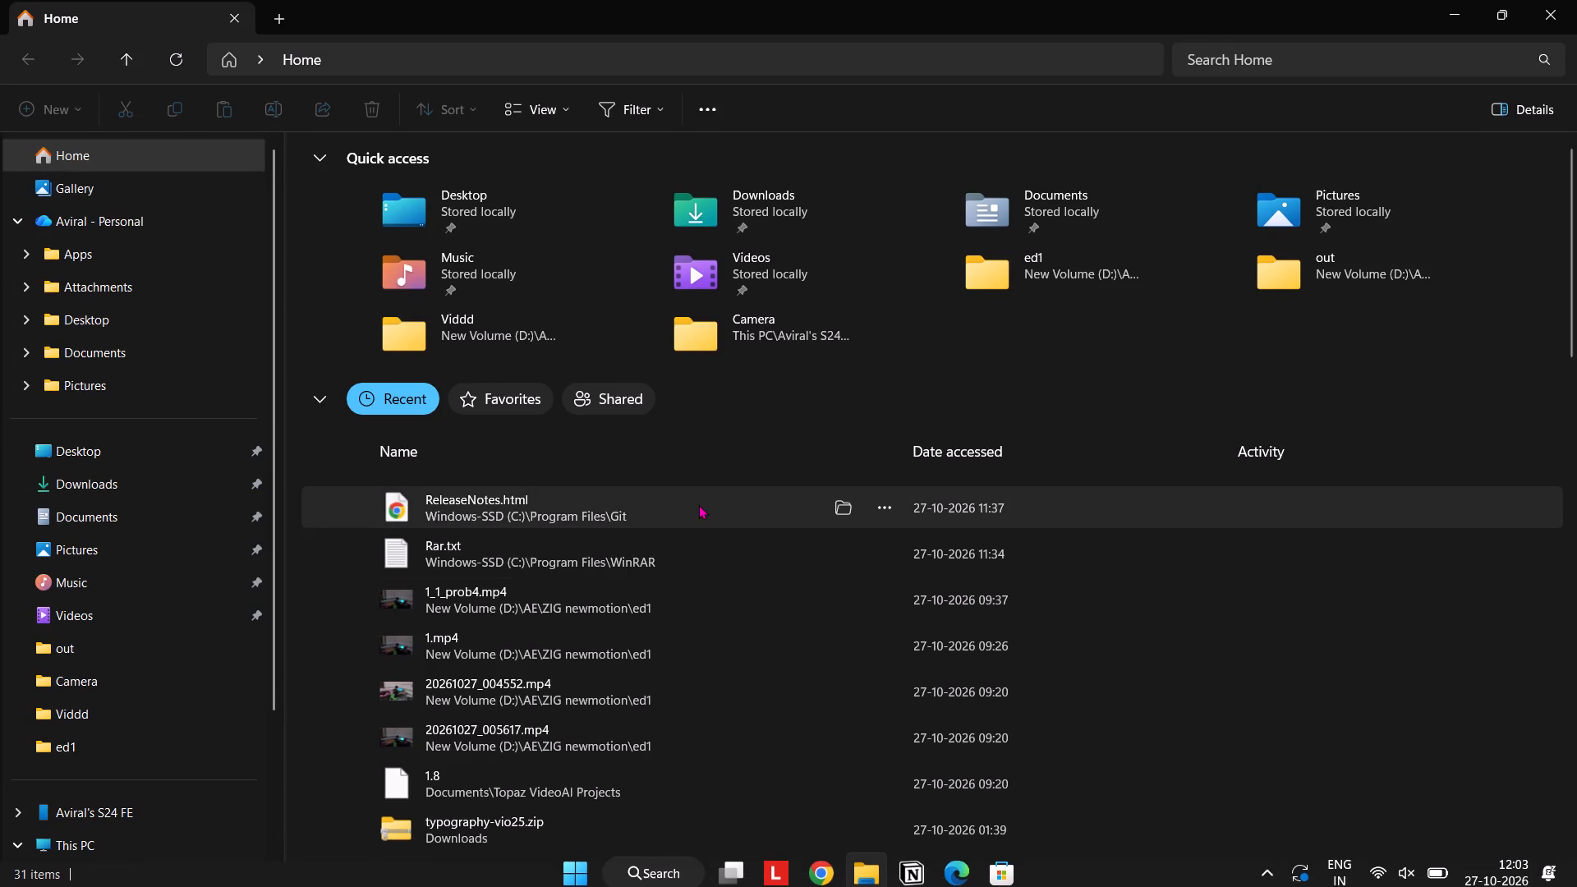
scroll(121, 662, down, 2)
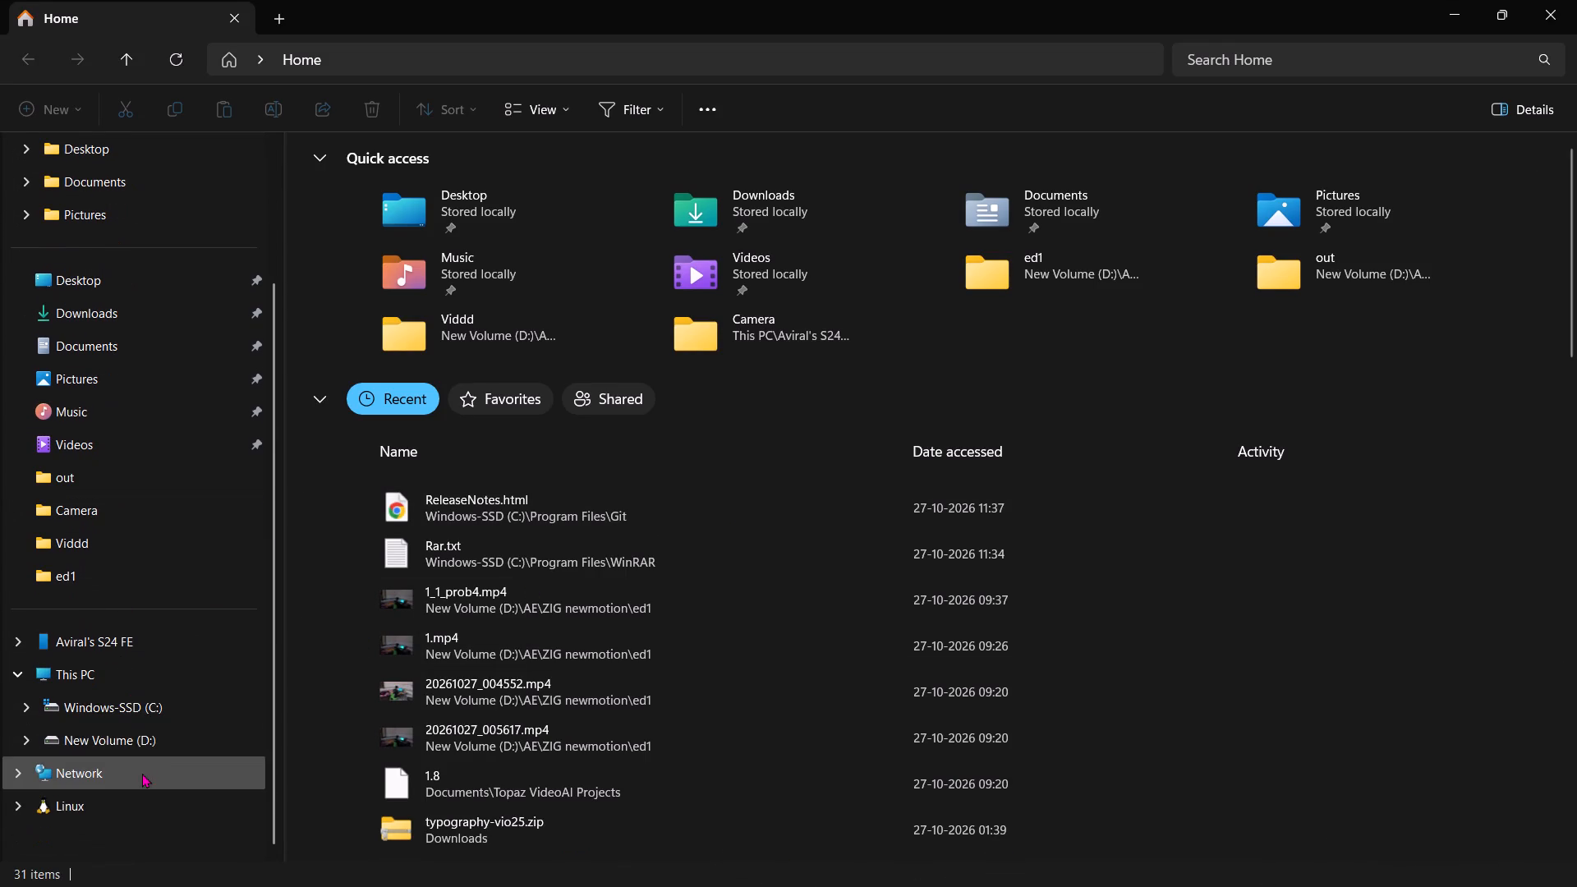
click(147, 734)
double_click(408, 164)
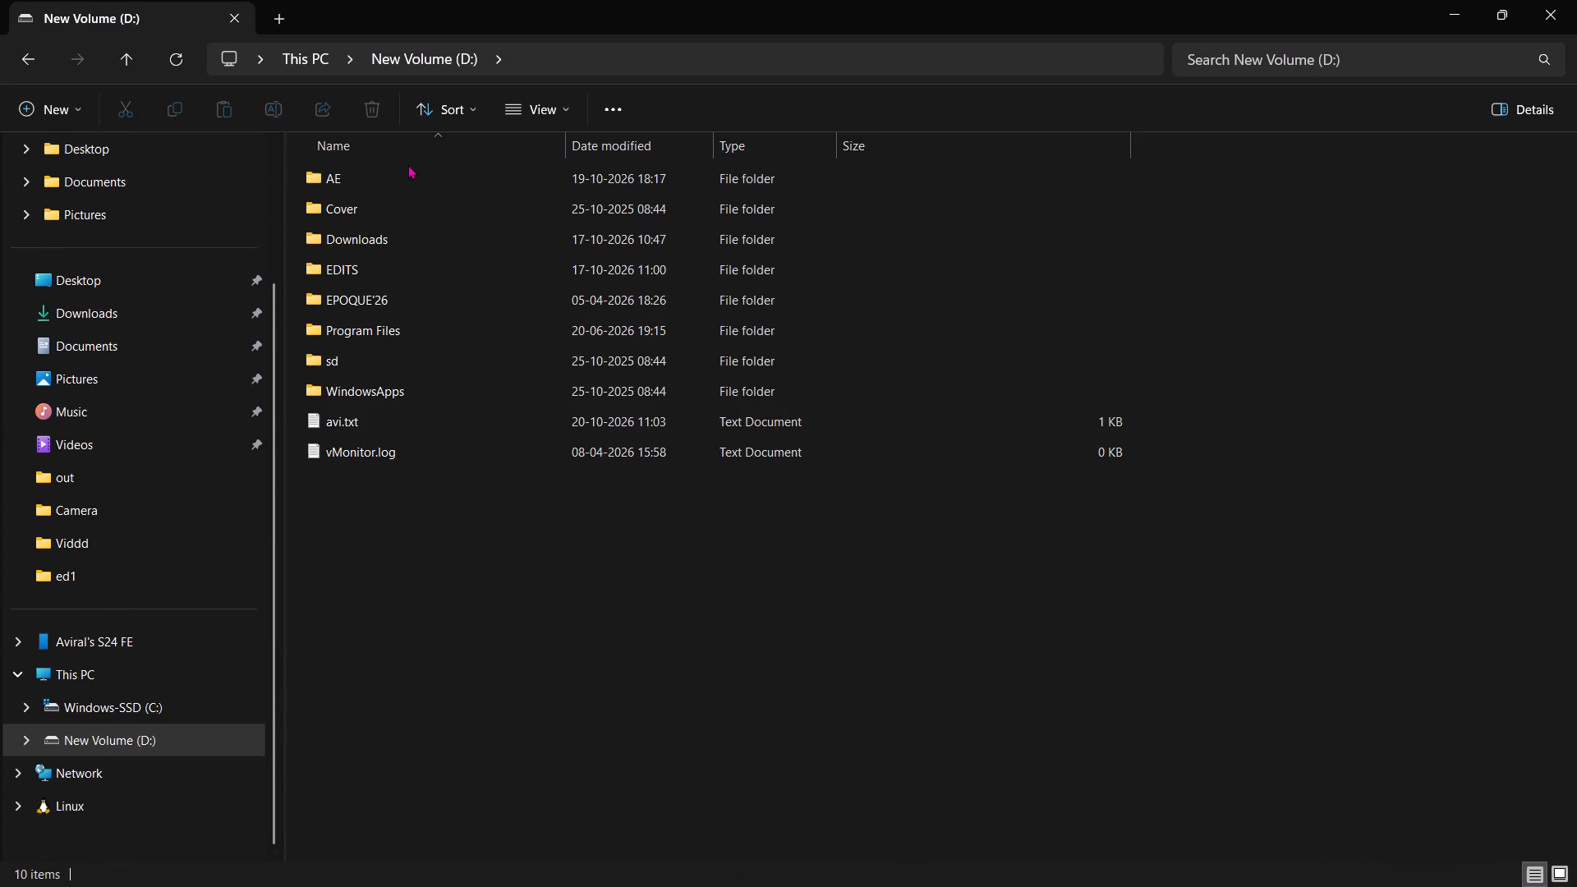
double_click(408, 166)
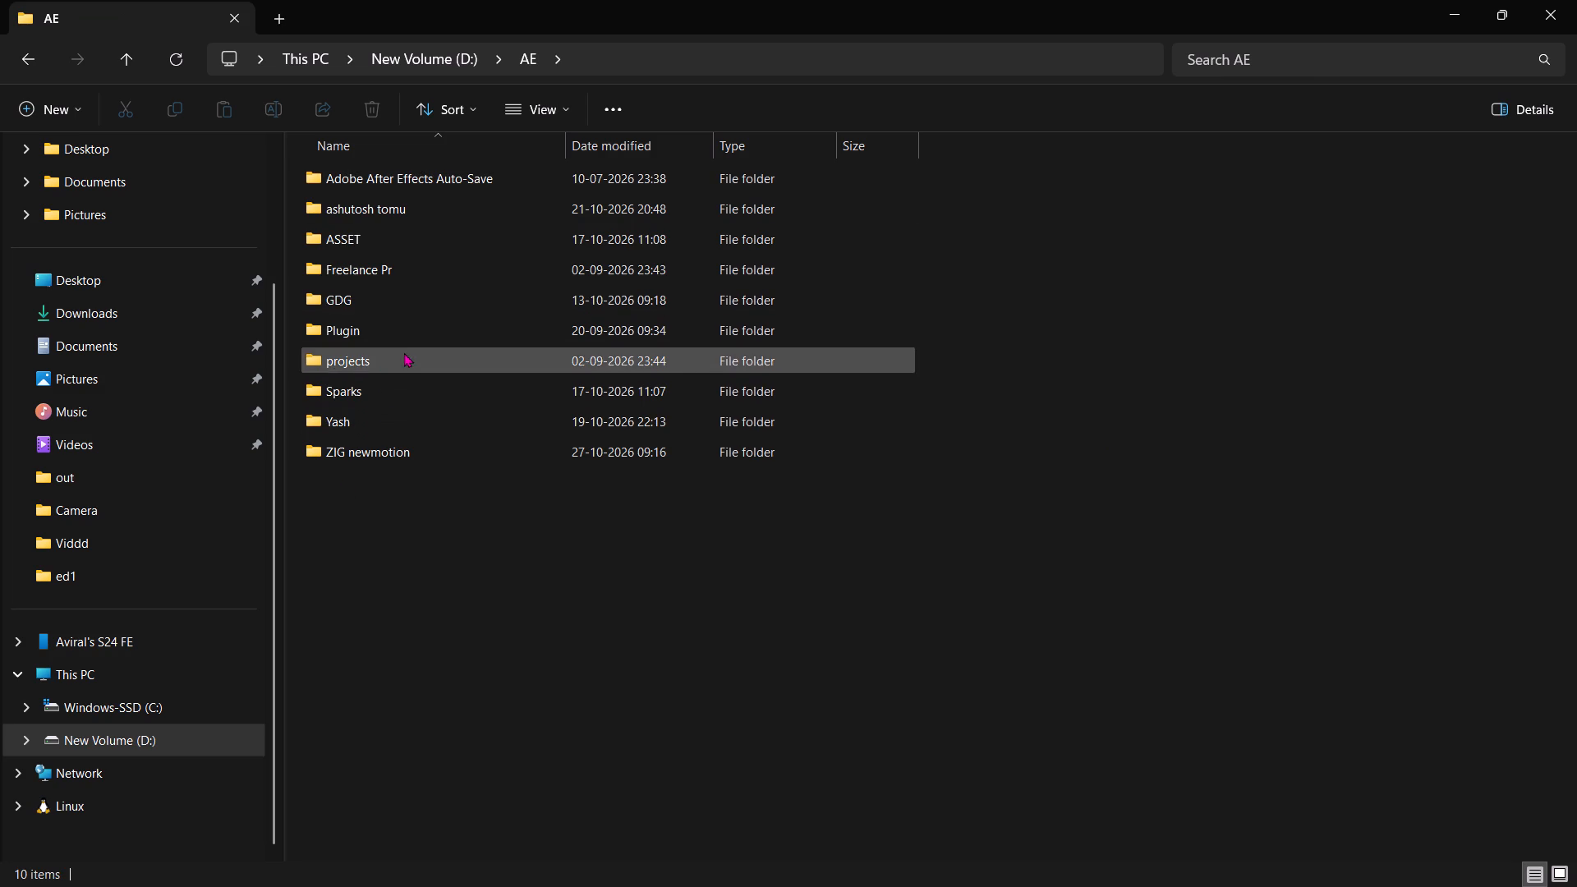
double_click(378, 443)
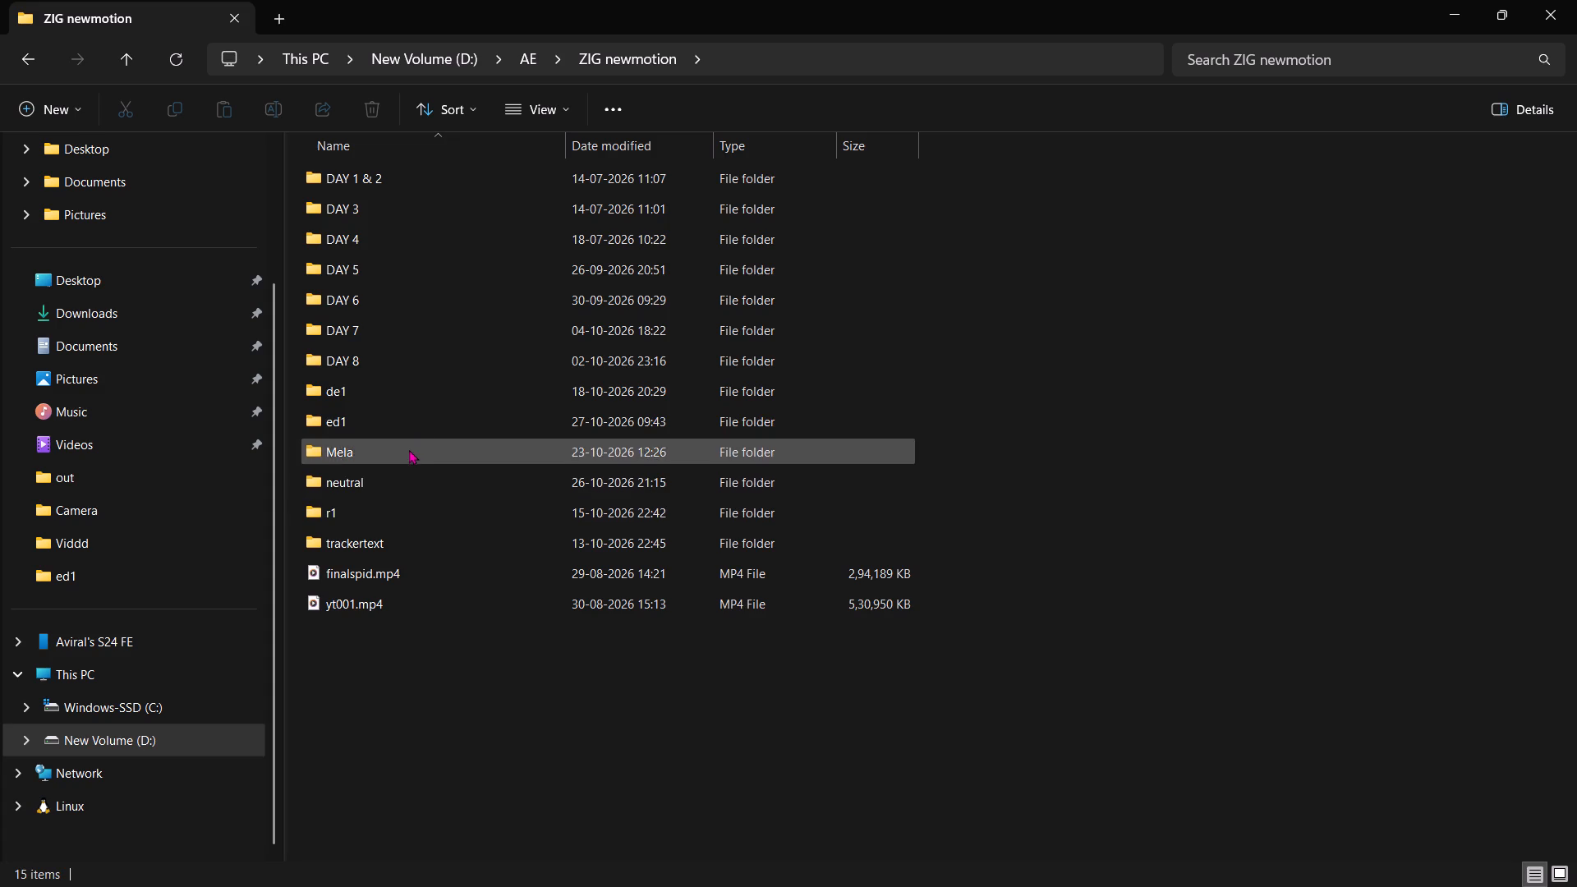
double_click(390, 447)
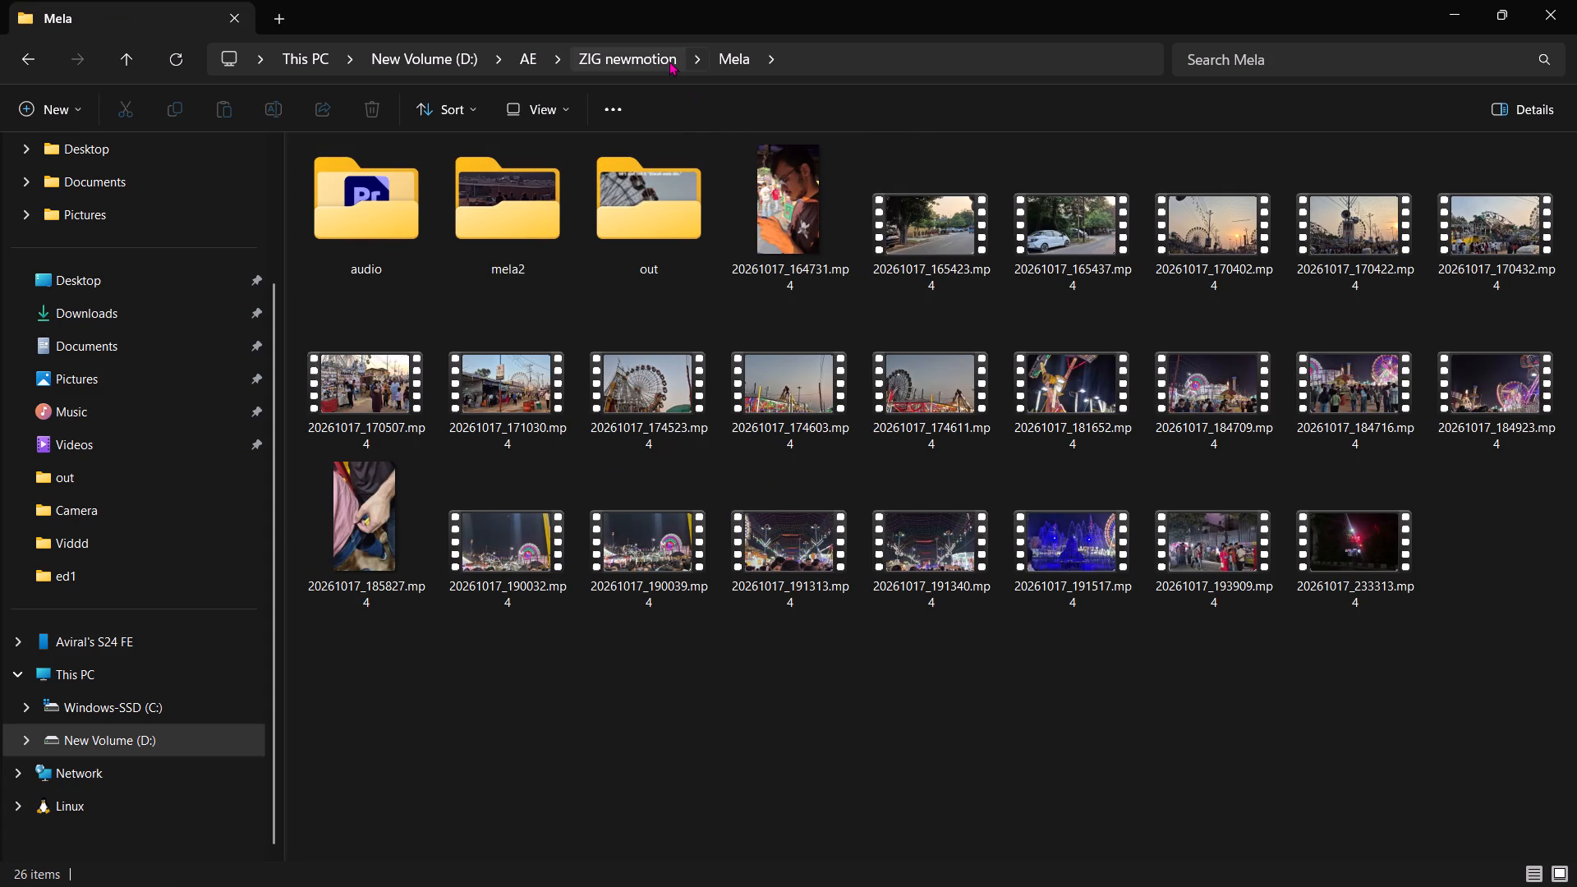
click(669, 61)
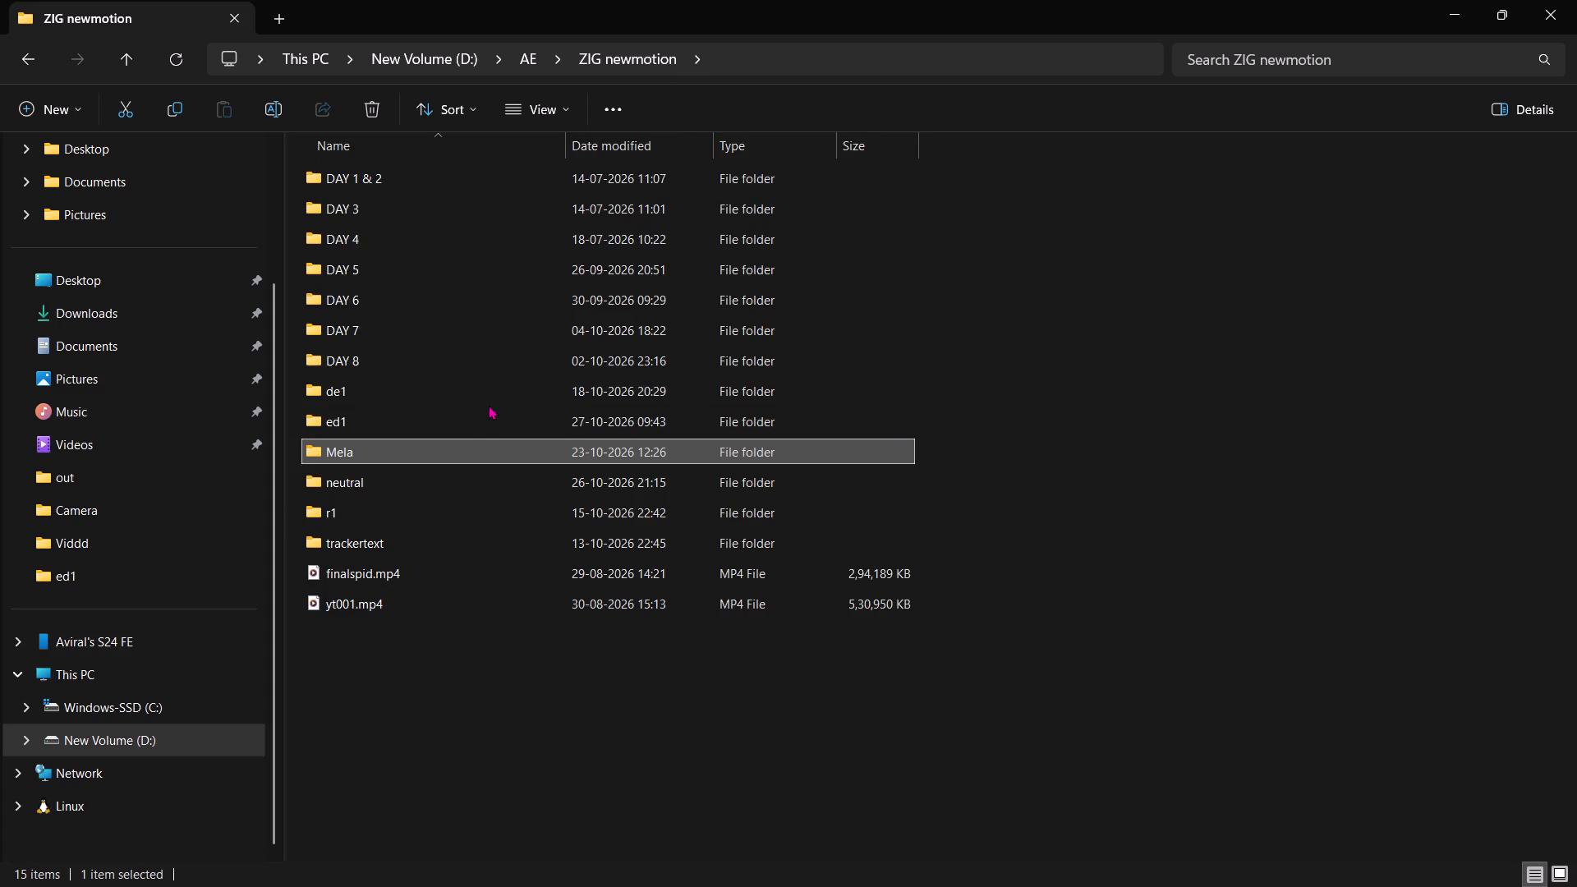
double_click(487, 413)
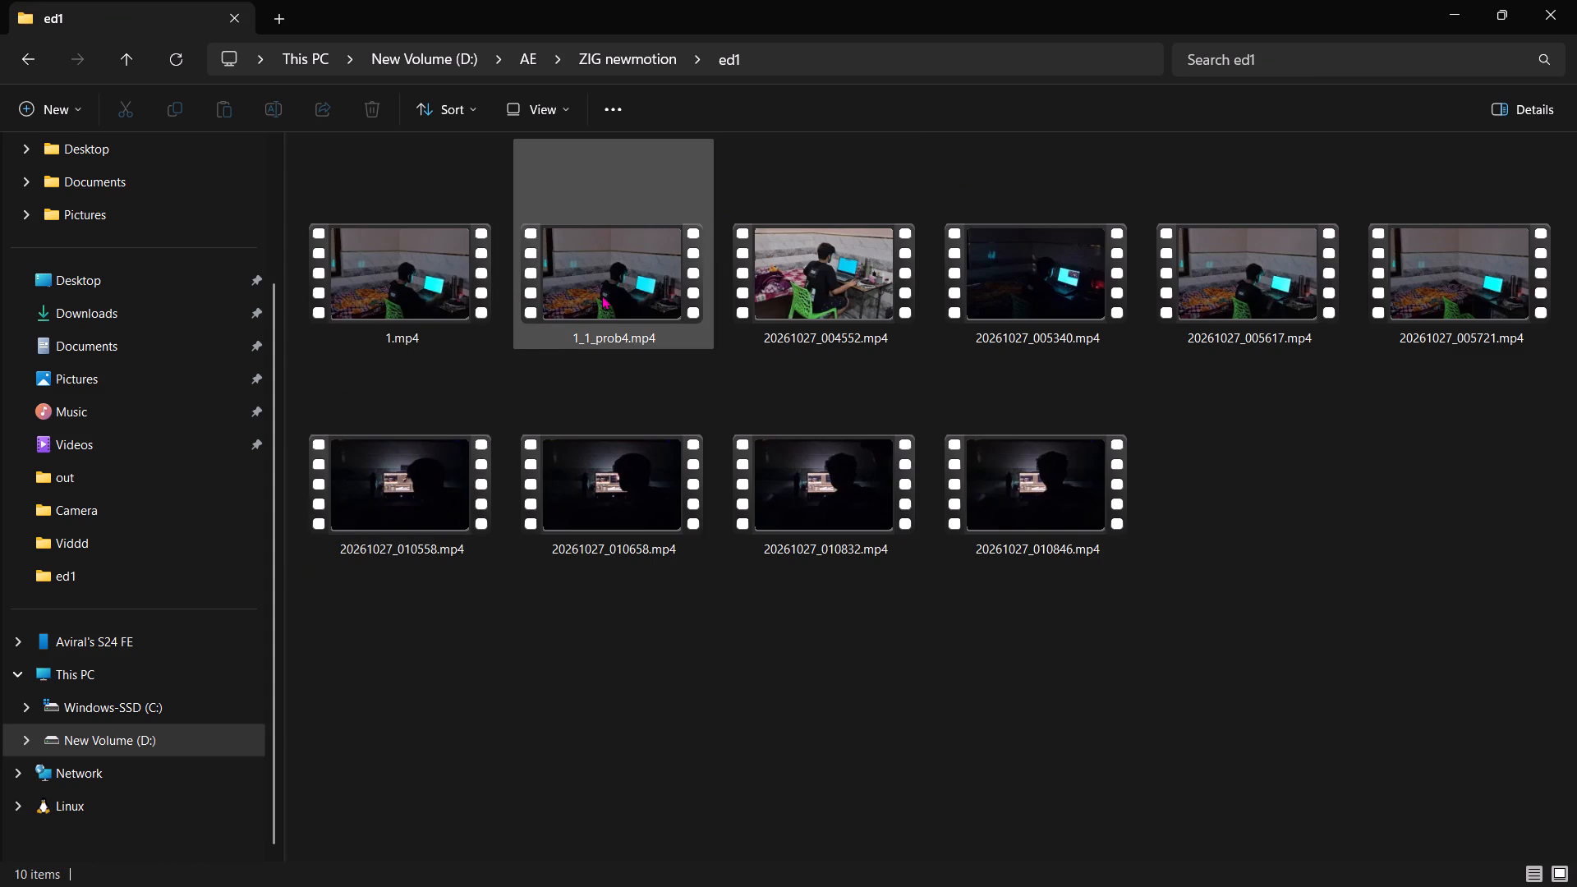
Preview the clips 1_1_prob4.mp4 and 1.mp4 in Media Player, closing the player after each.
click(602, 295)
double_click(602, 295)
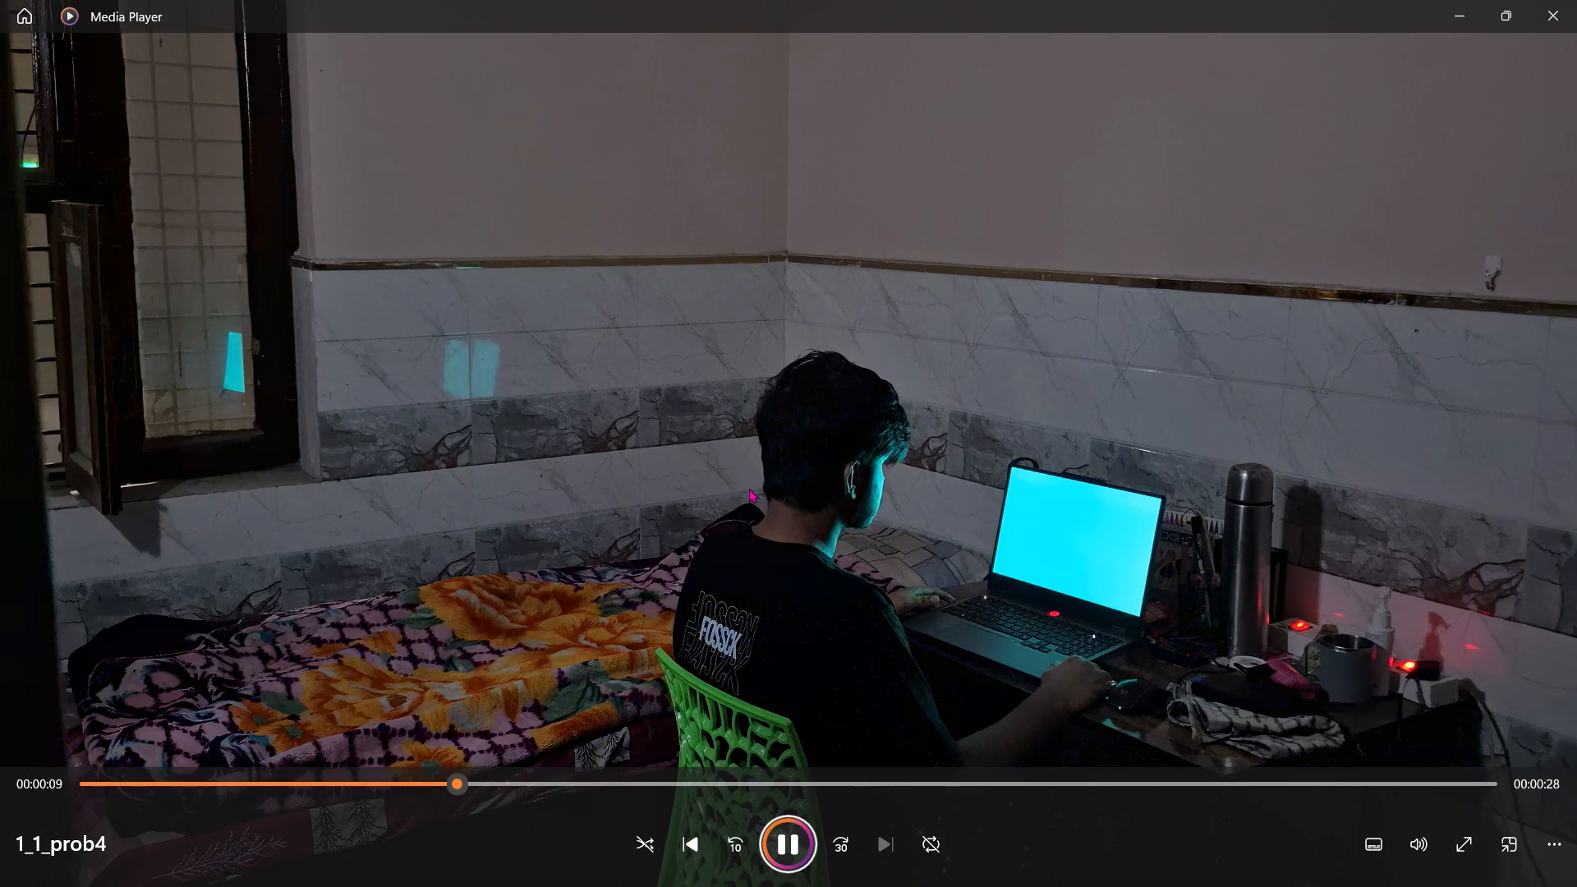
click(1576, 0)
double_click(431, 263)
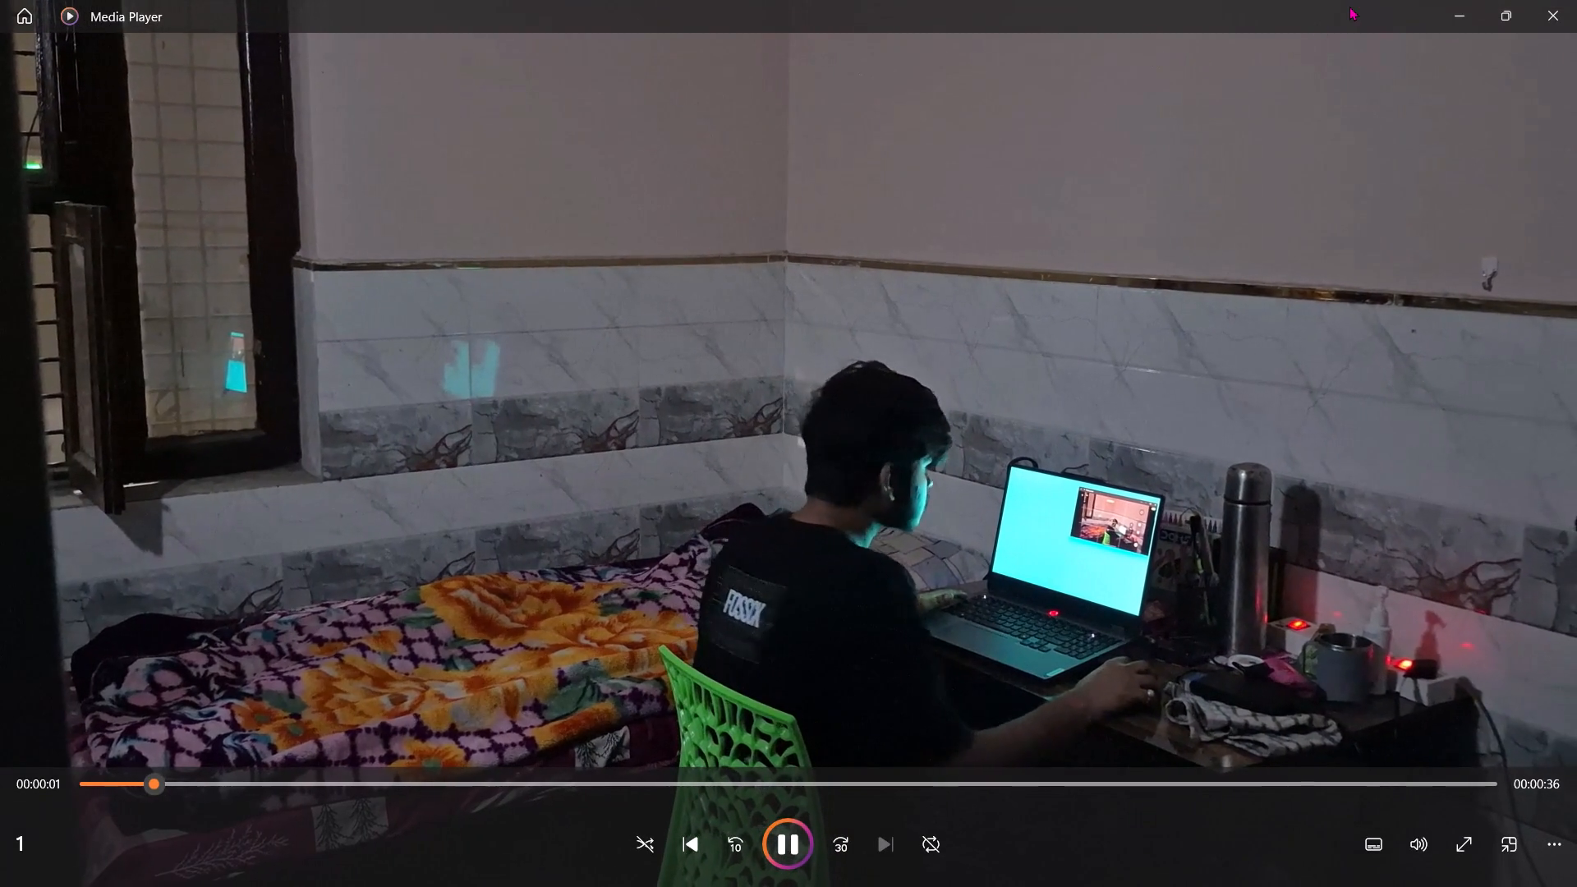
click(1576, 0)
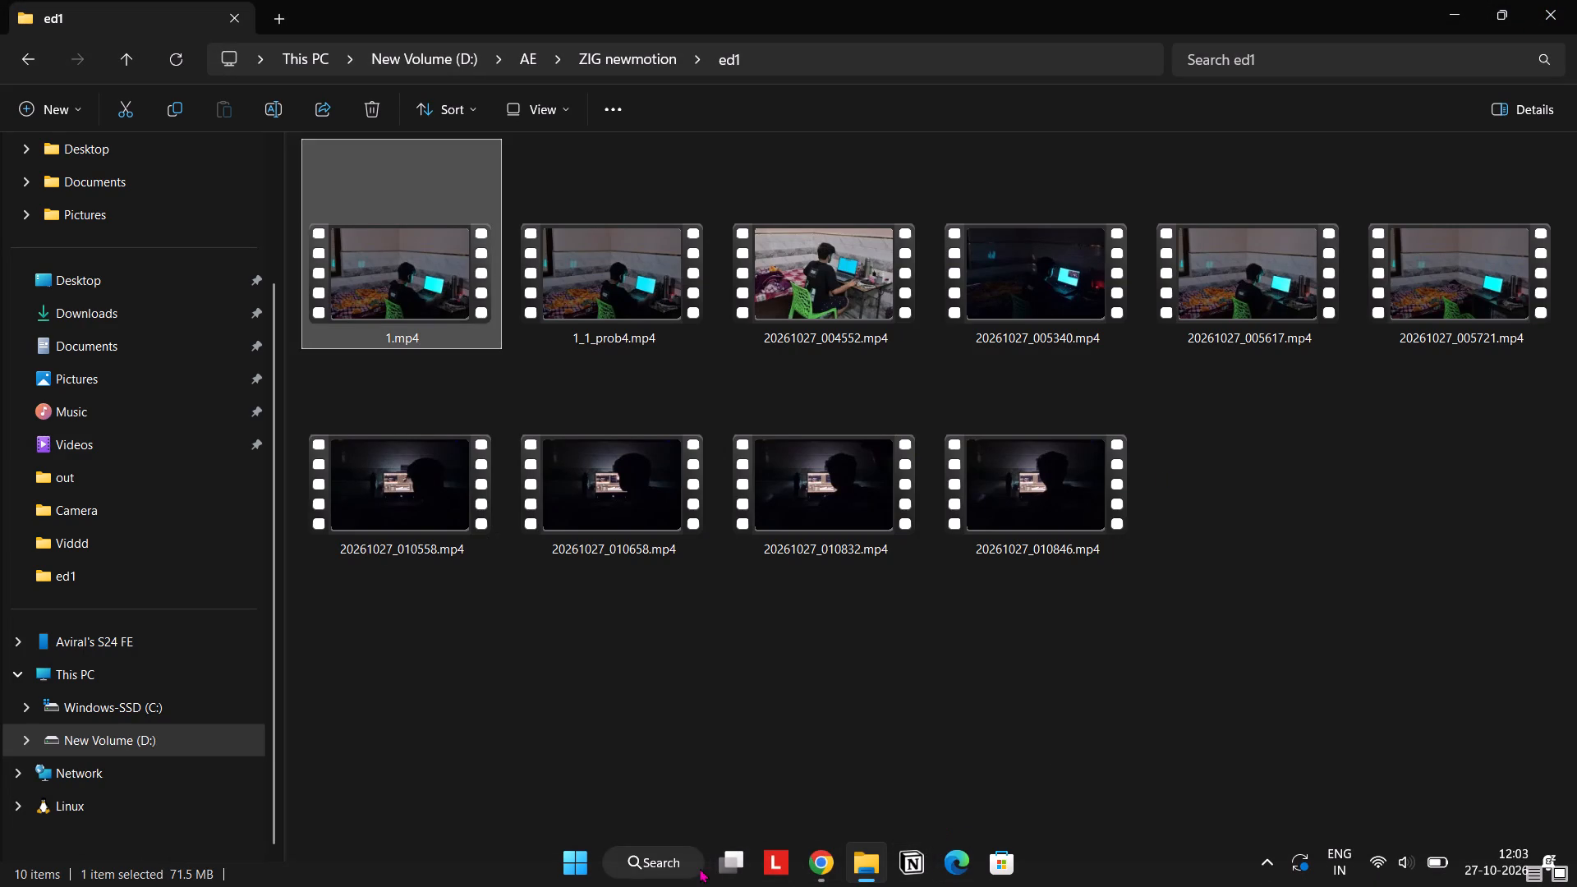
Search Windows for "pre" and launch Adobe Premiere Pro 2025.
click(648, 879)
text(pre)
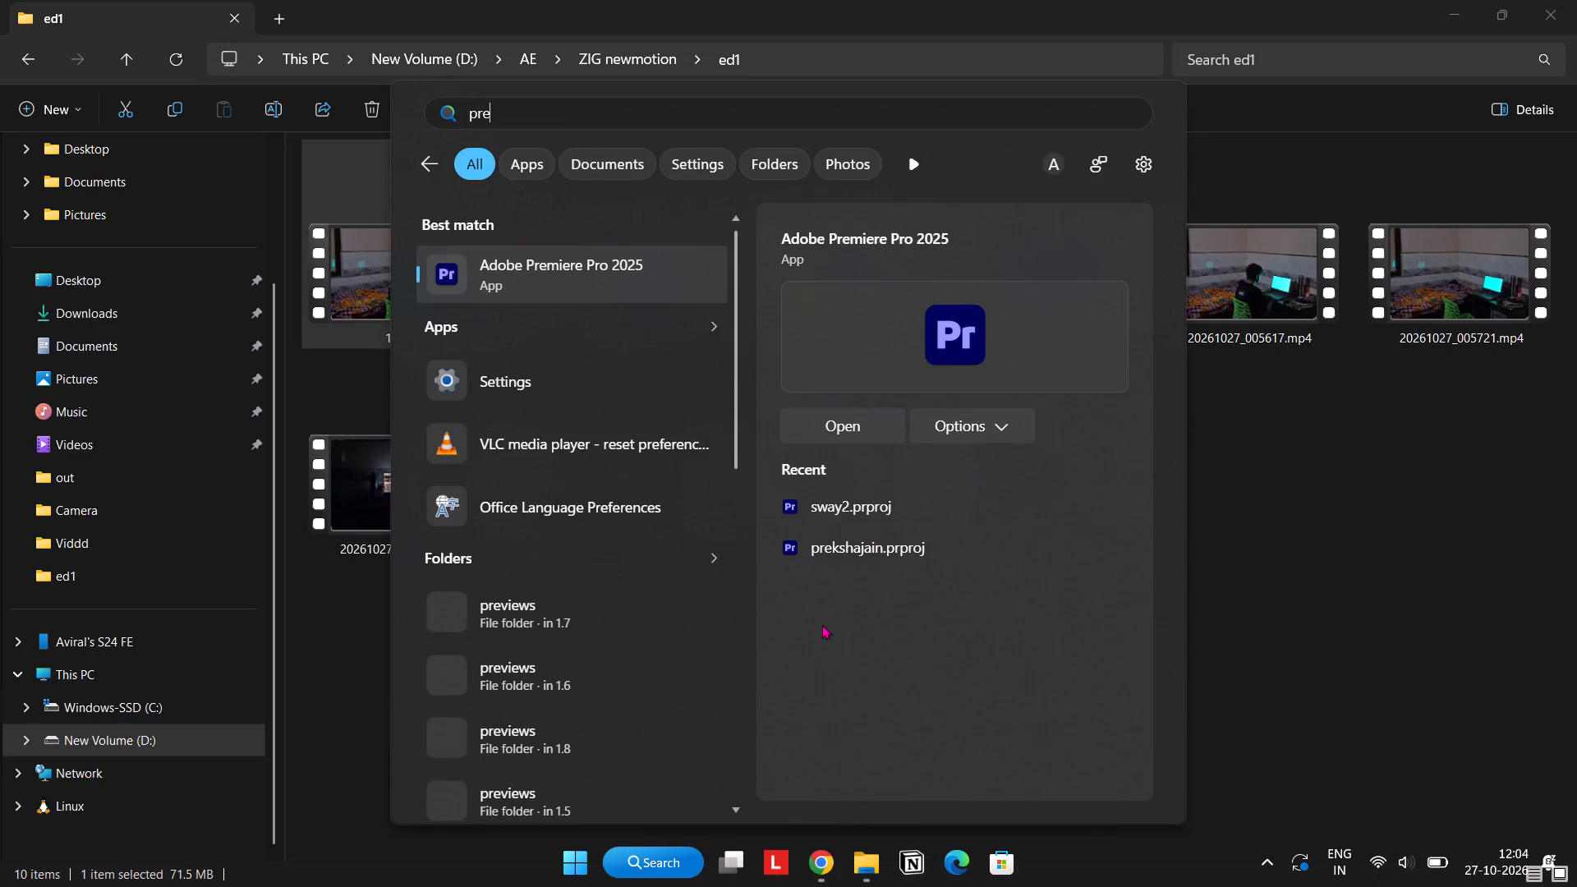
click(895, 418)
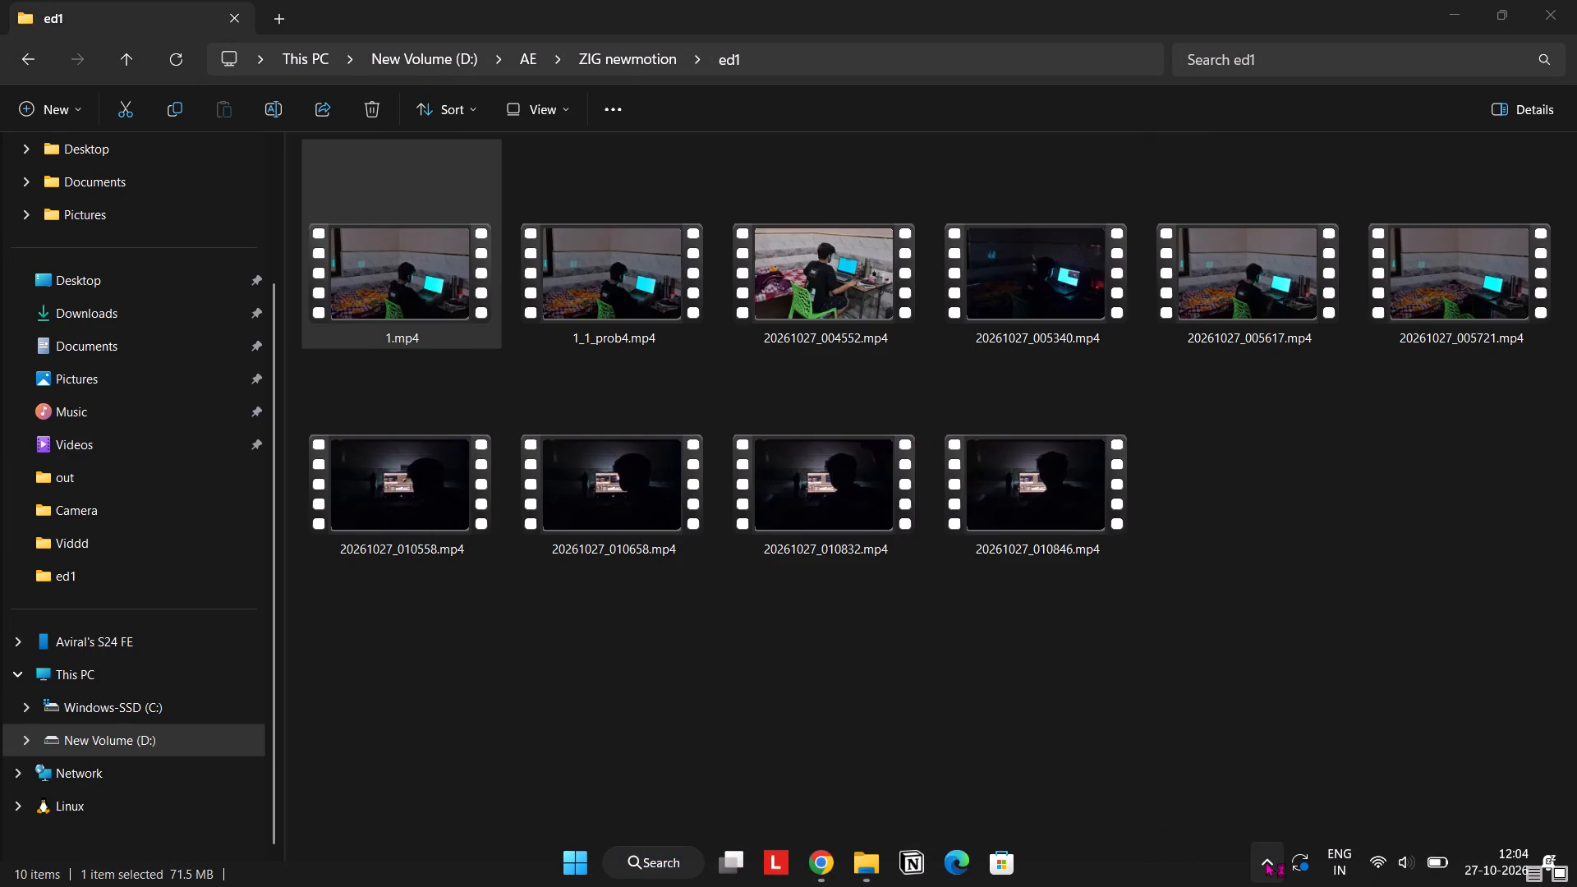
Show the hidden background app icons of the system tray.
click(1266, 862)
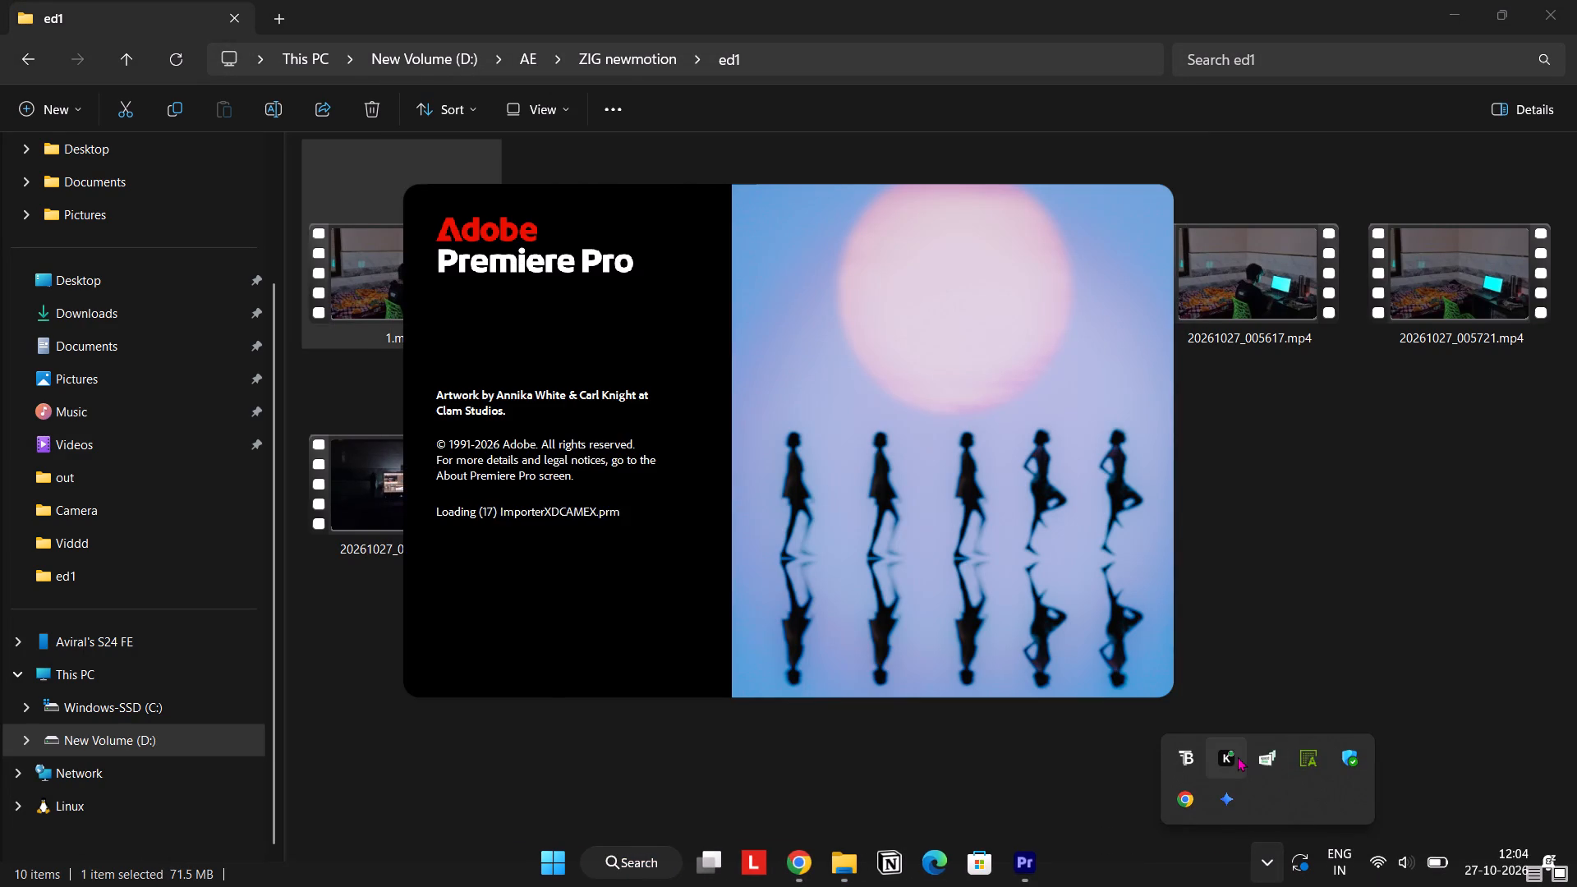
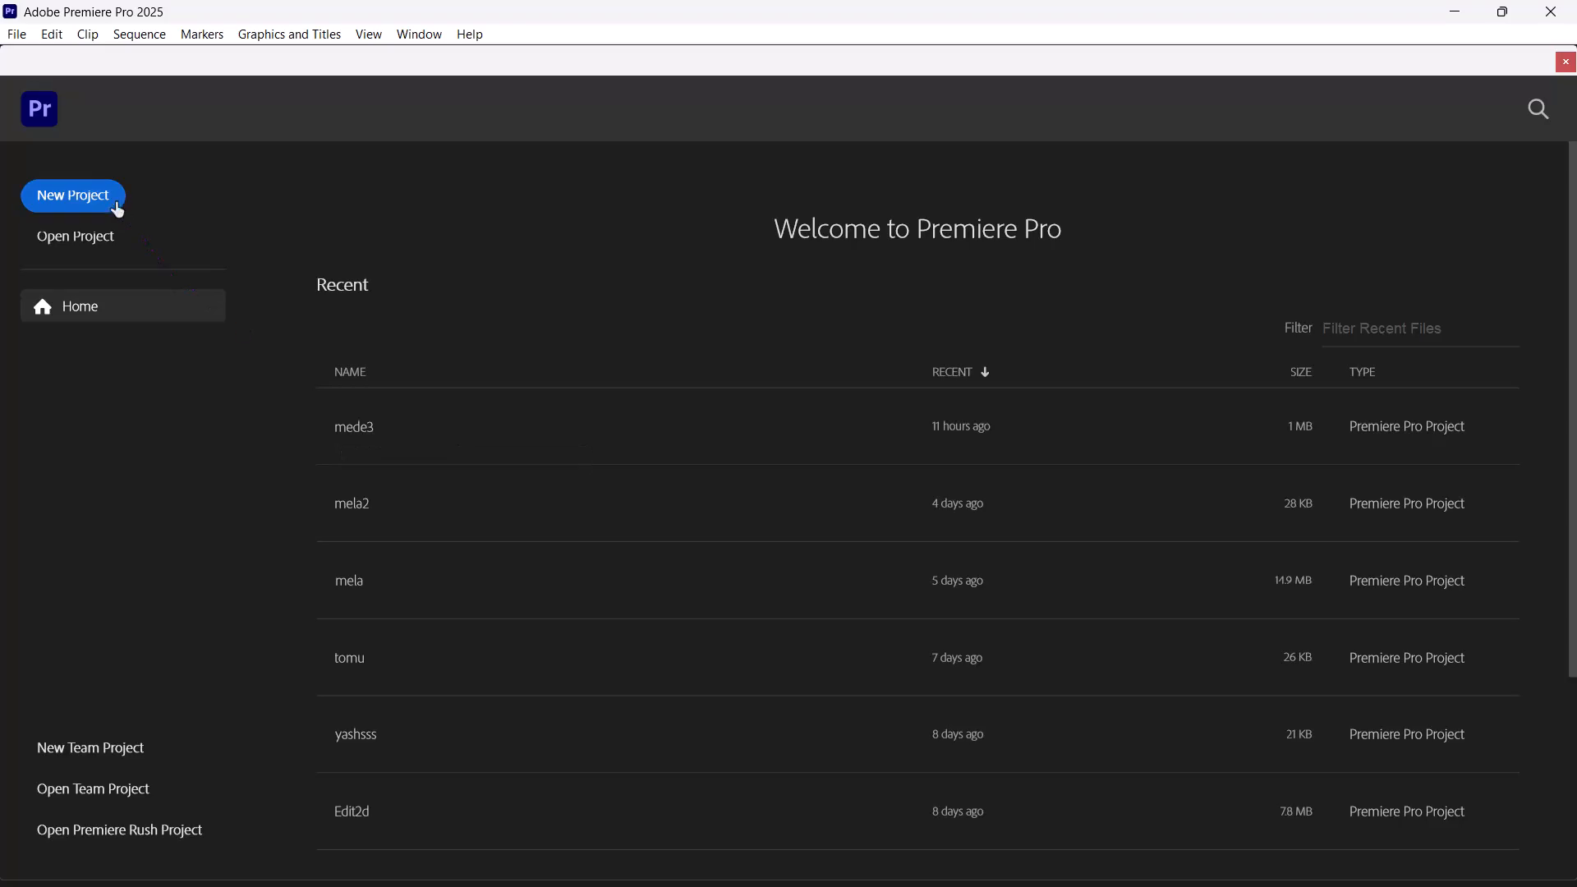
Create a new project named ed1, saved in the D:\AE\ZIG newmotion\ed1 folder.
click(92, 196)
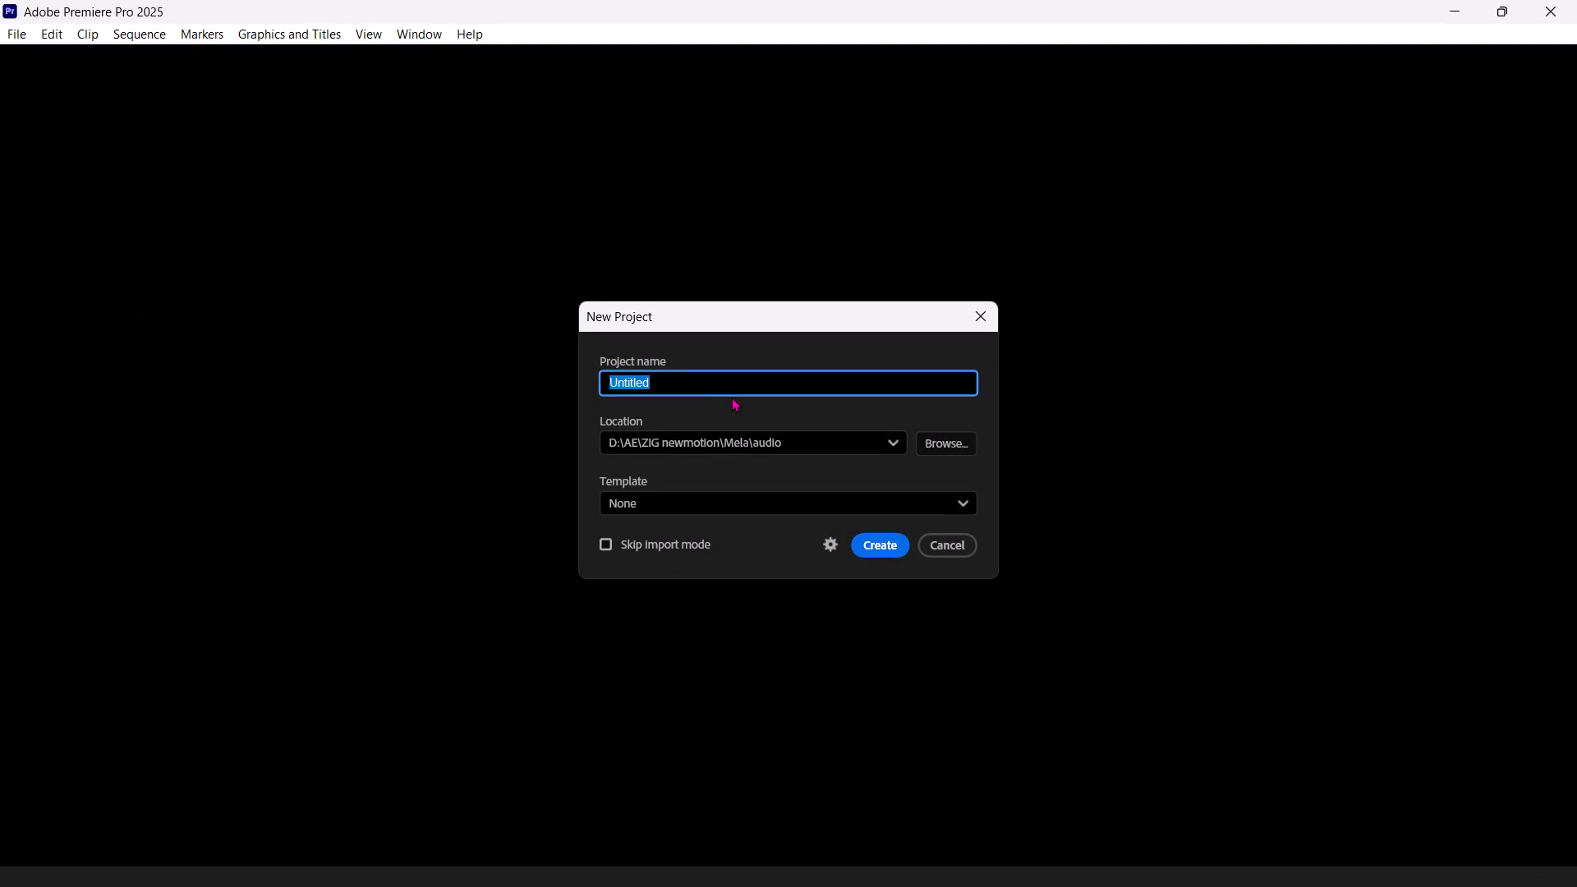
key(BackSpace)
text(ed1)
click(755, 428)
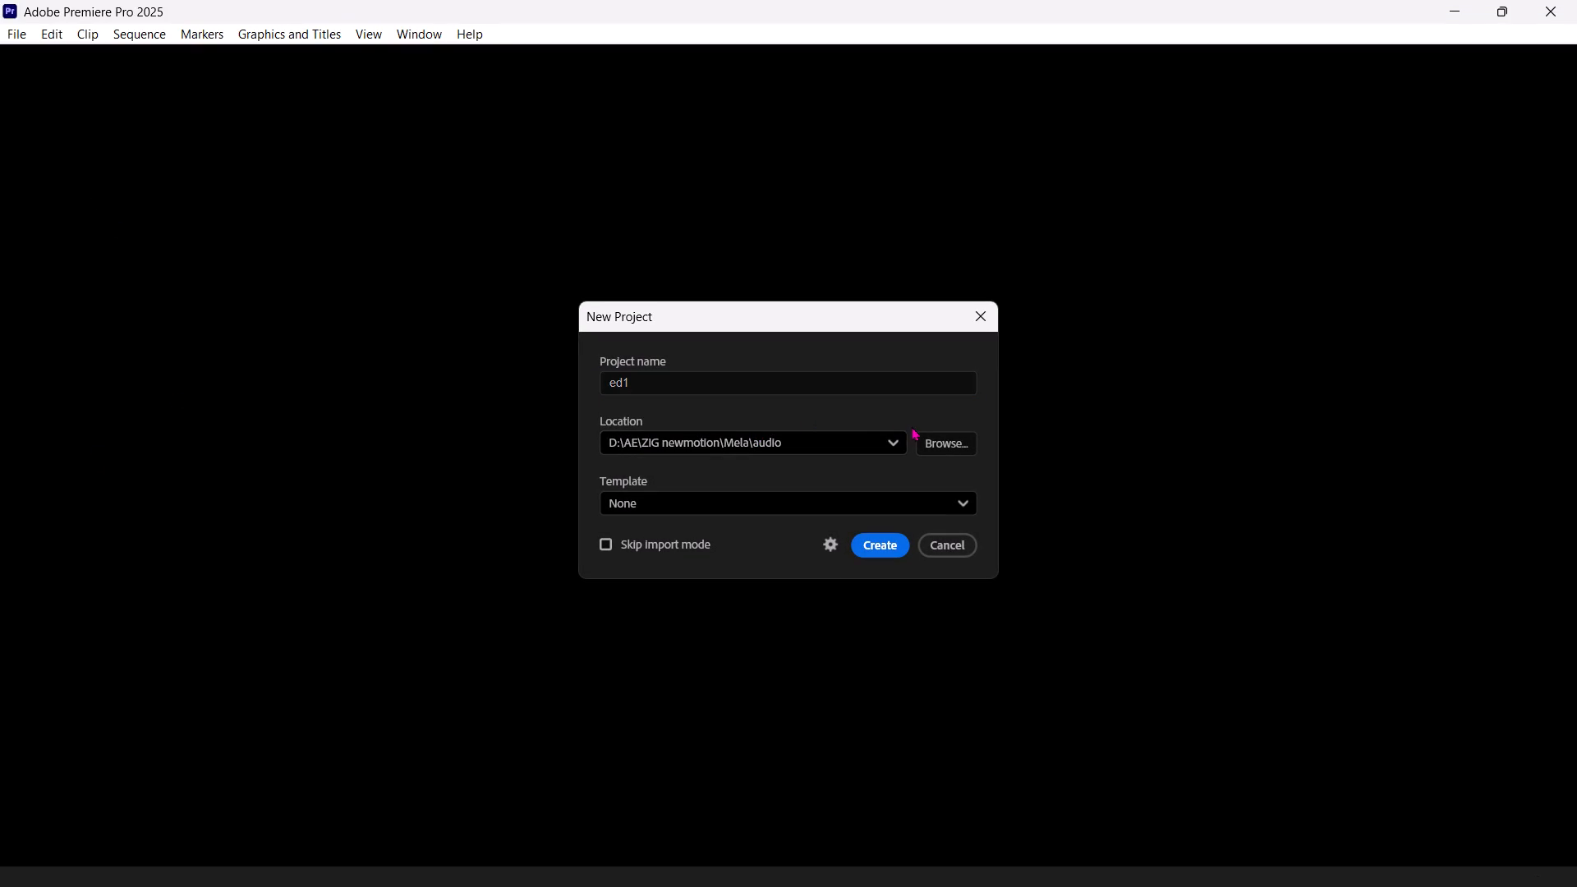
click(947, 446)
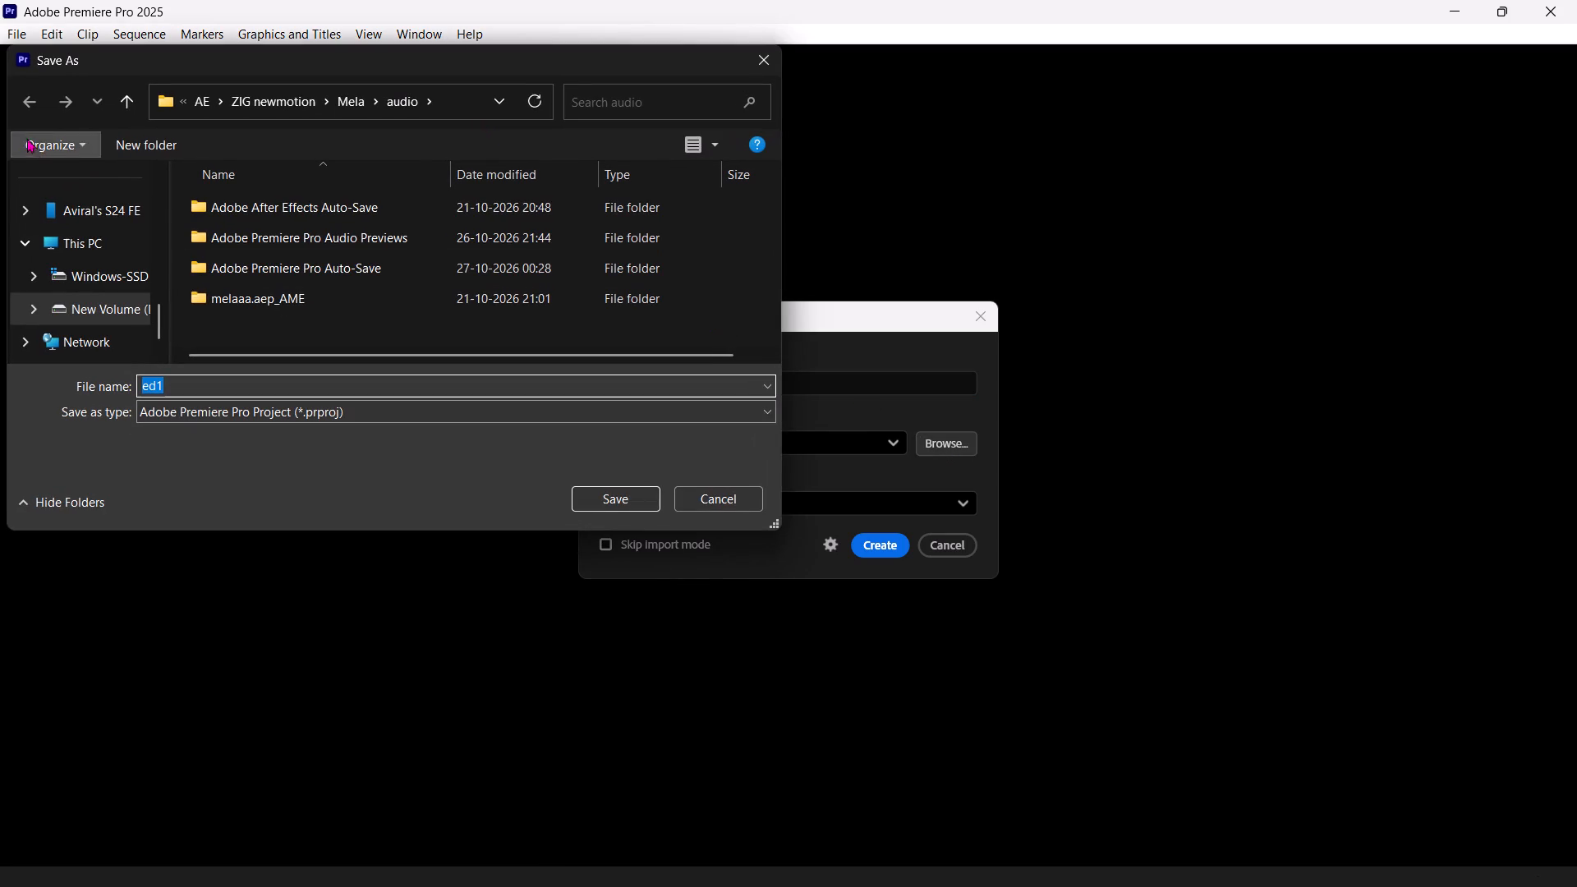
click(28, 117)
drag(28, 110, 30, 98)
click(30, 98)
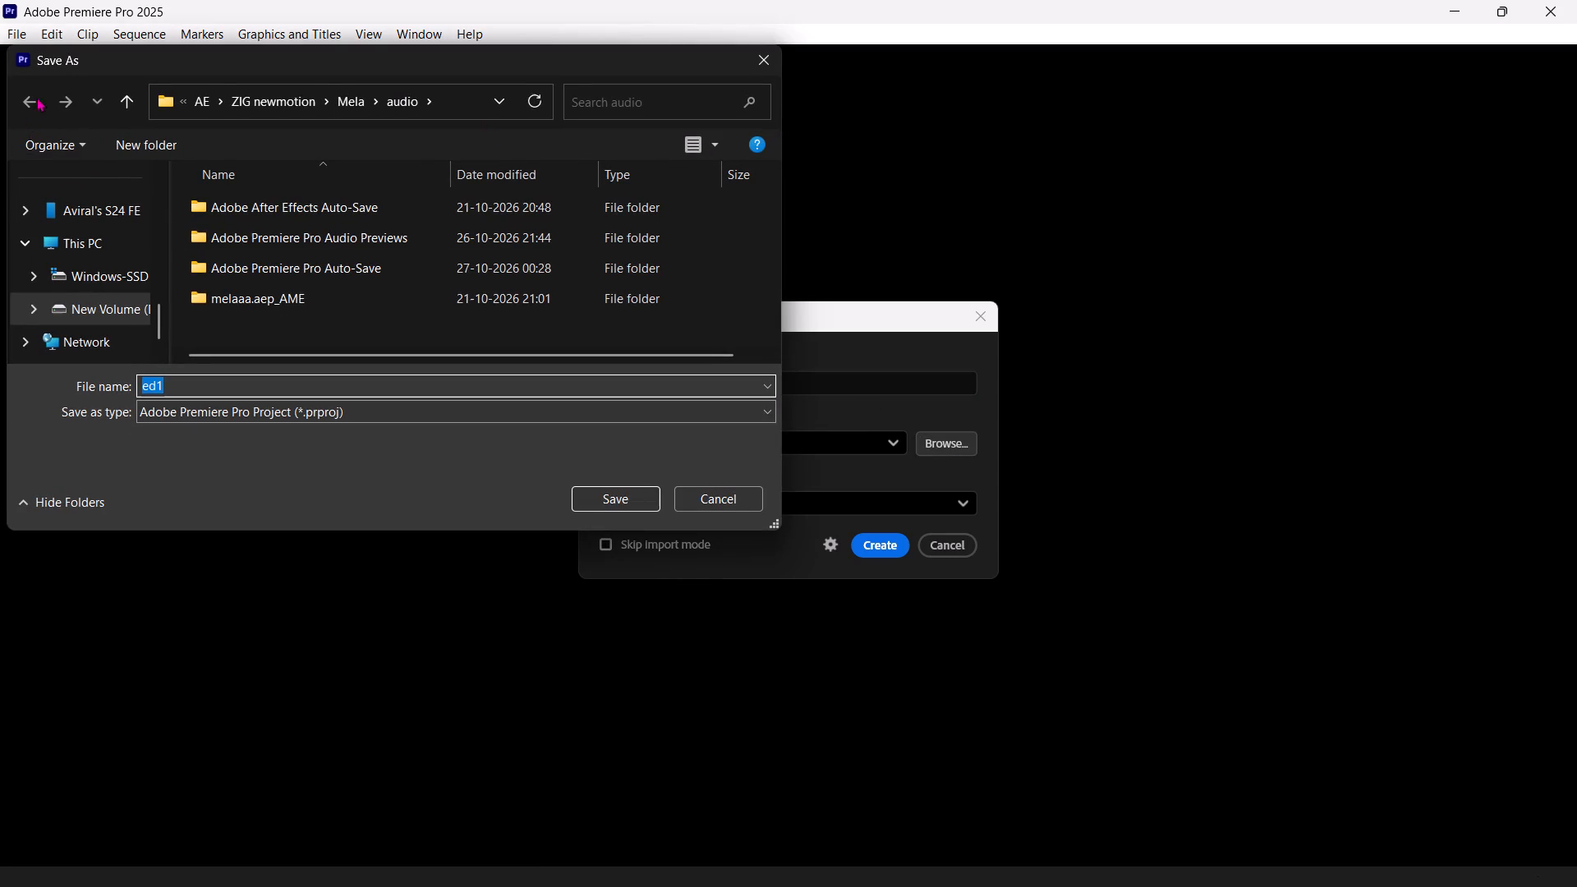
click(293, 103)
scroll(231, 301, down, 1)
double_click(246, 250)
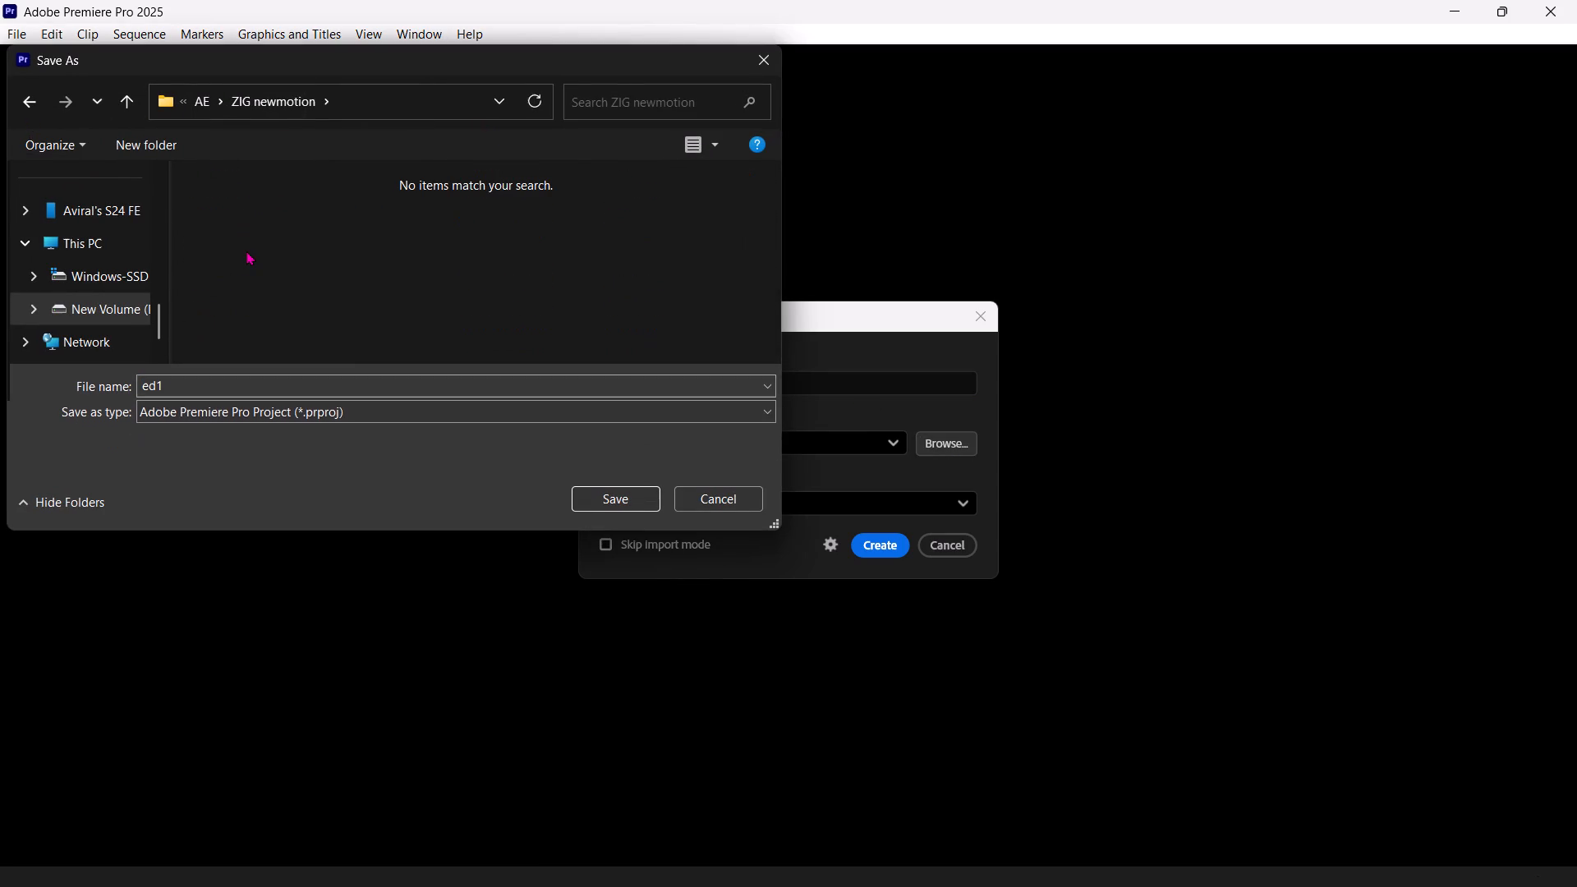
click(597, 491)
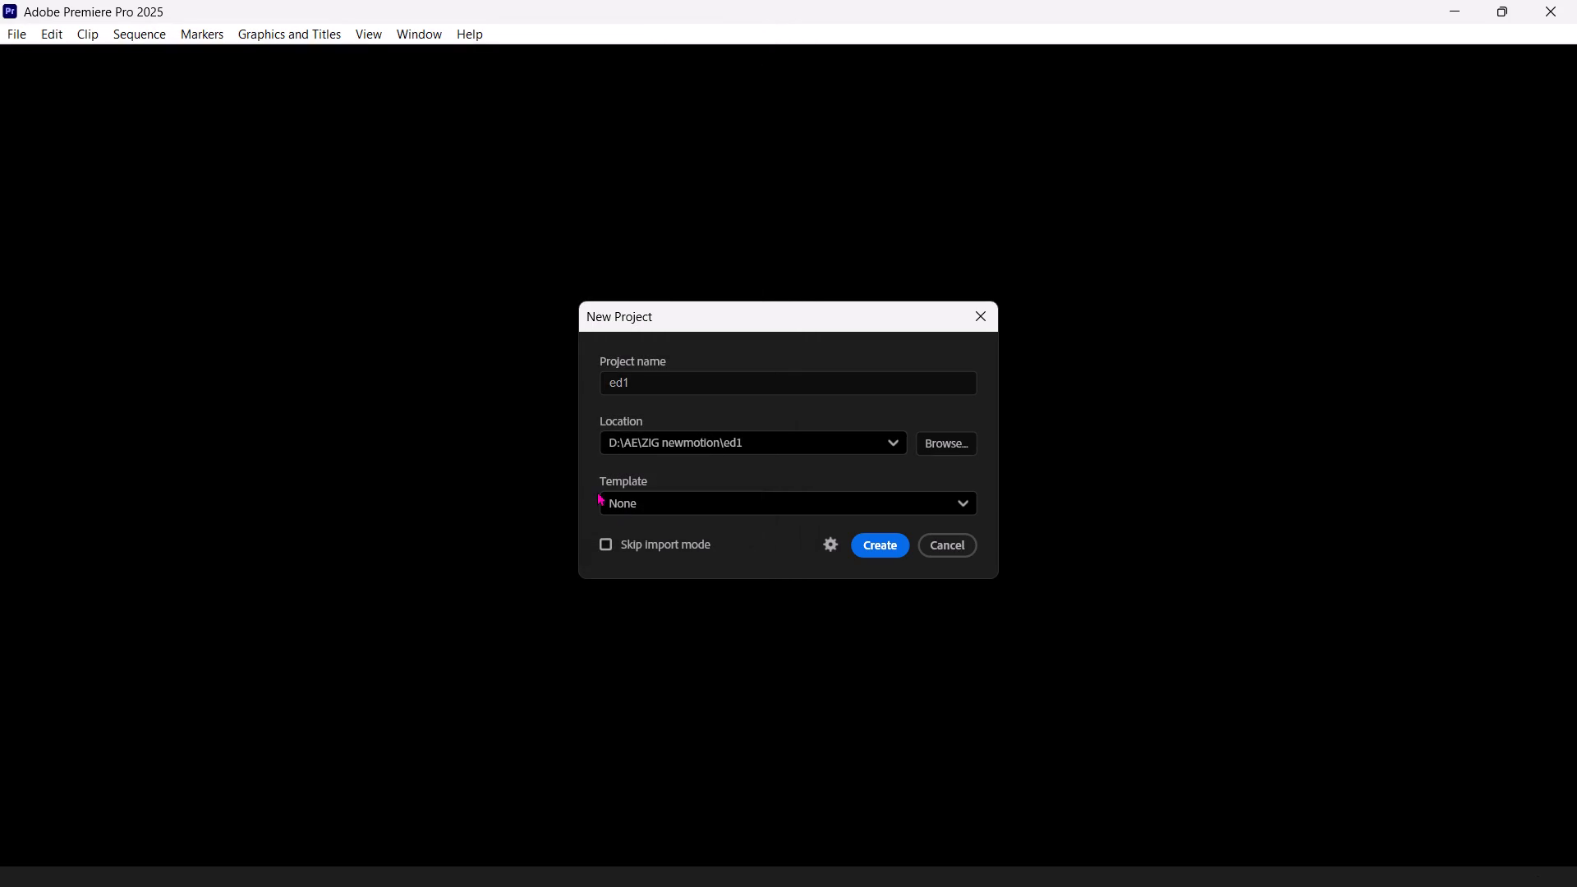
click(893, 551)
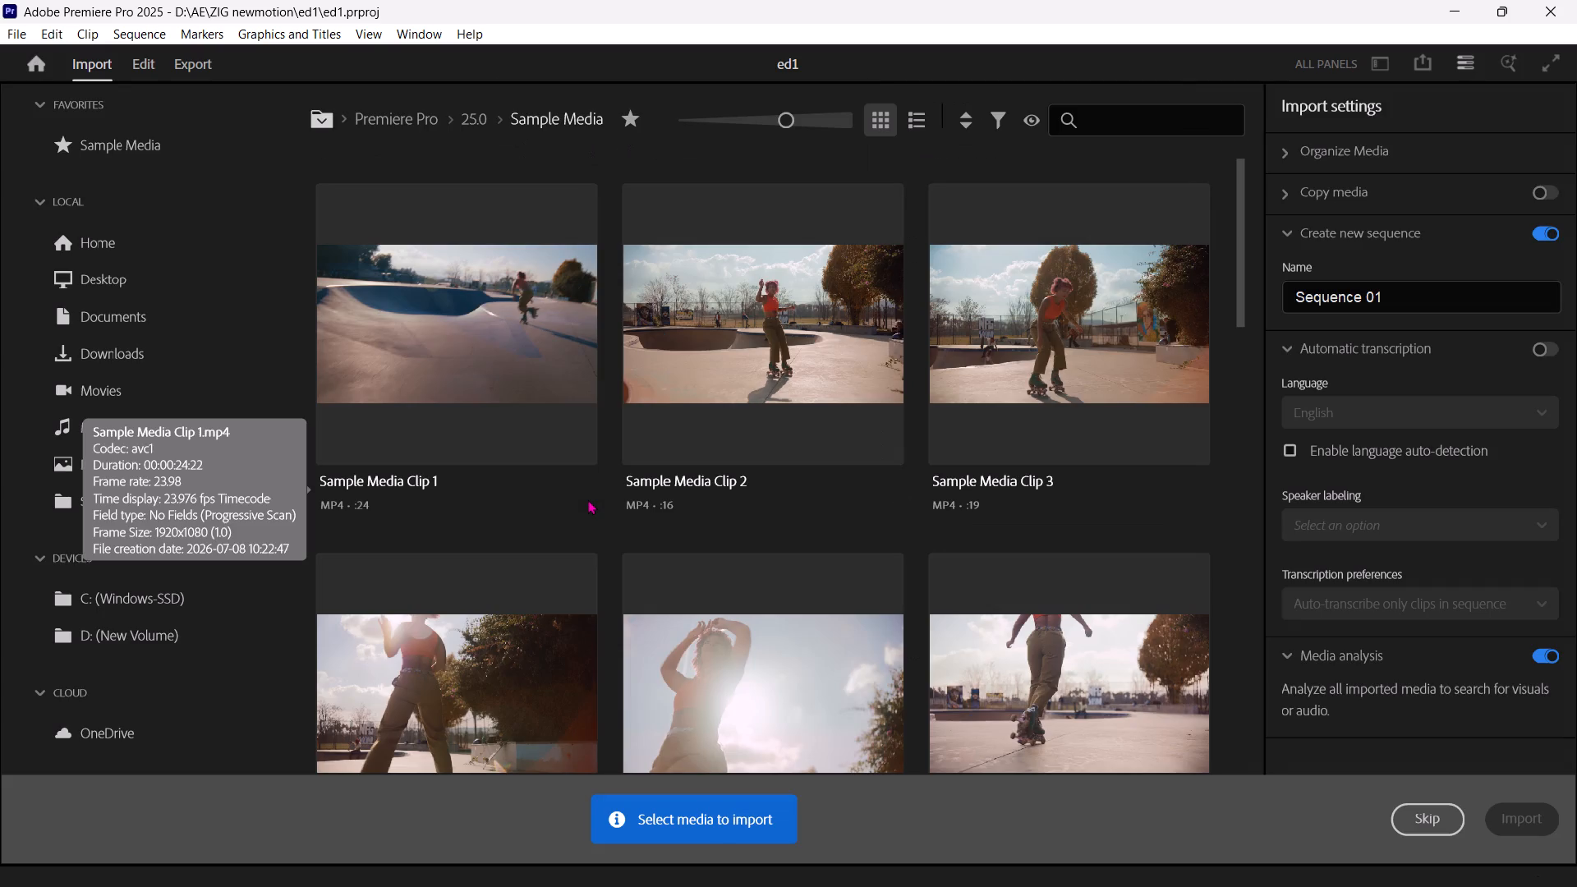
Switch to the editing workspace, widen the panel group beside the tools and bring up the ed1 project bin.
click(154, 66)
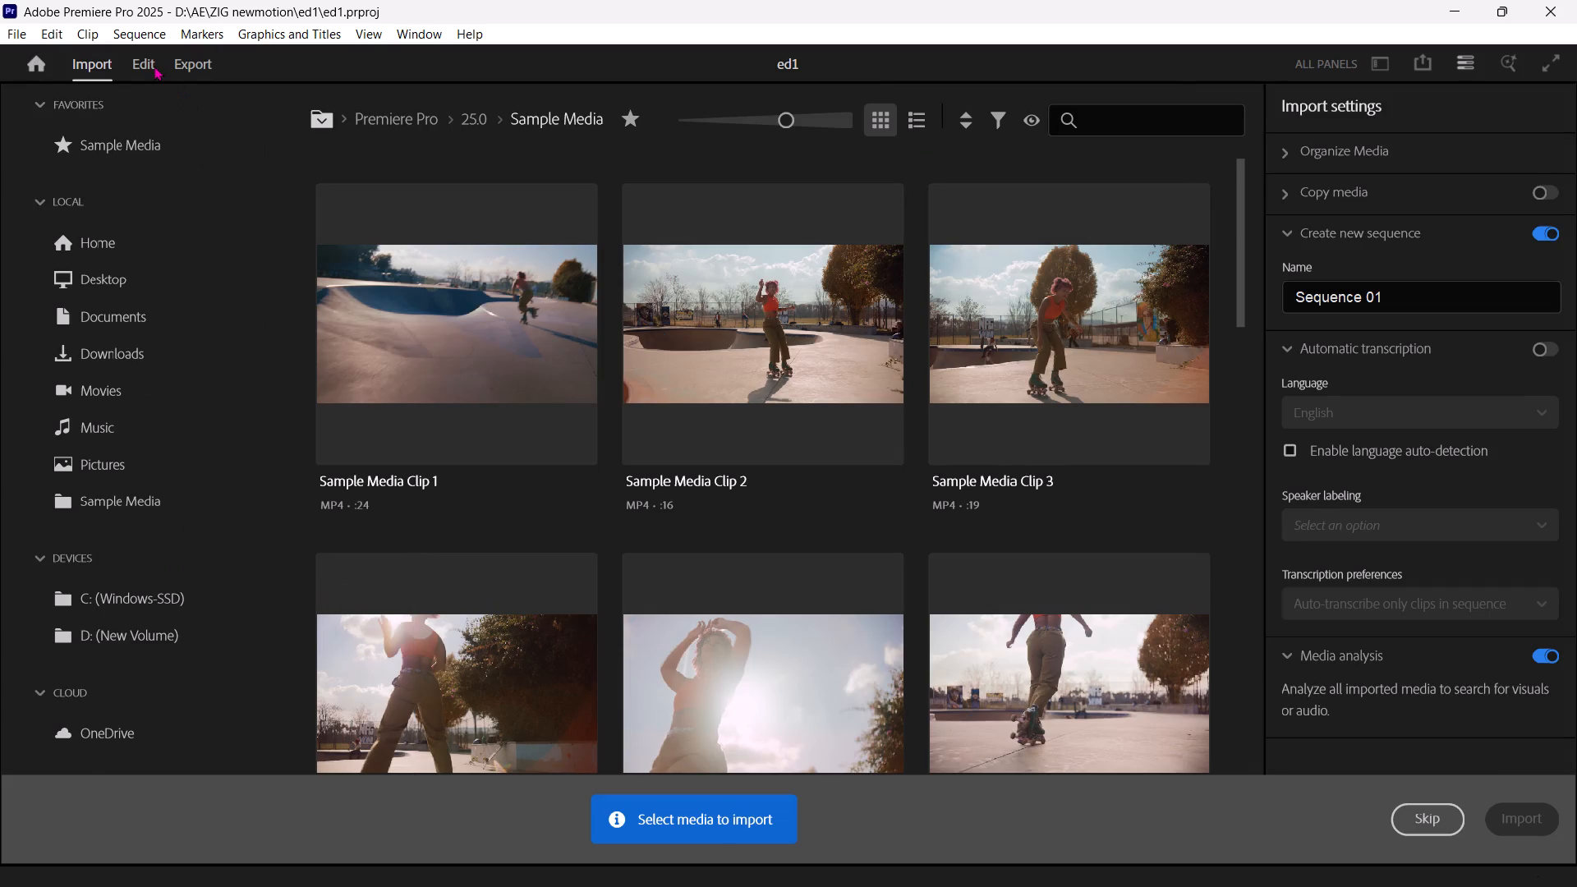
click(133, 65)
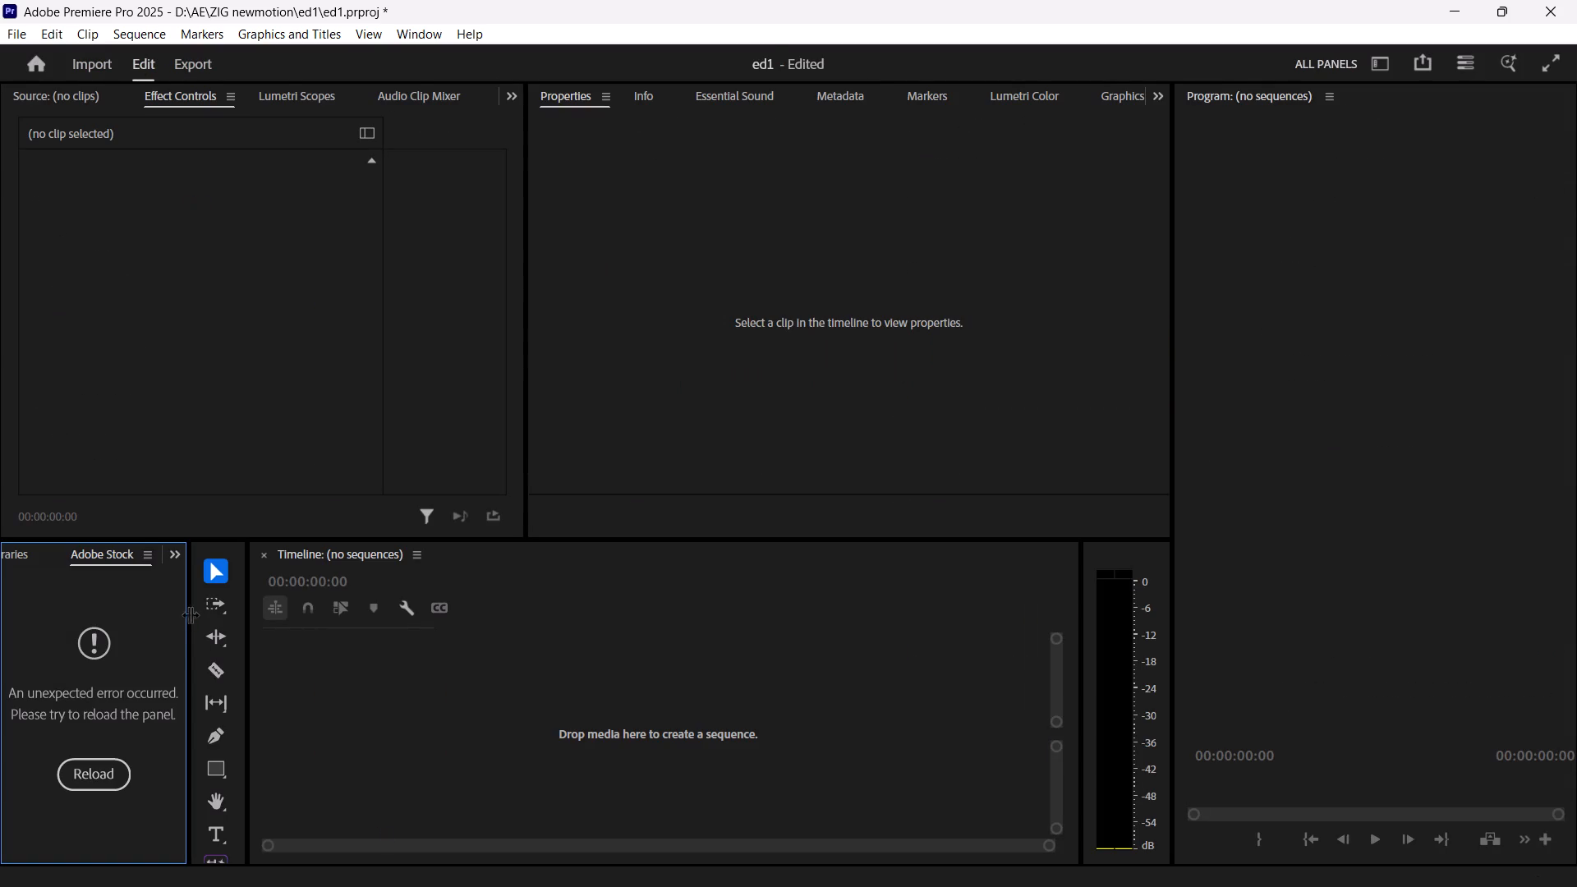
drag(187, 614, 256, 616)
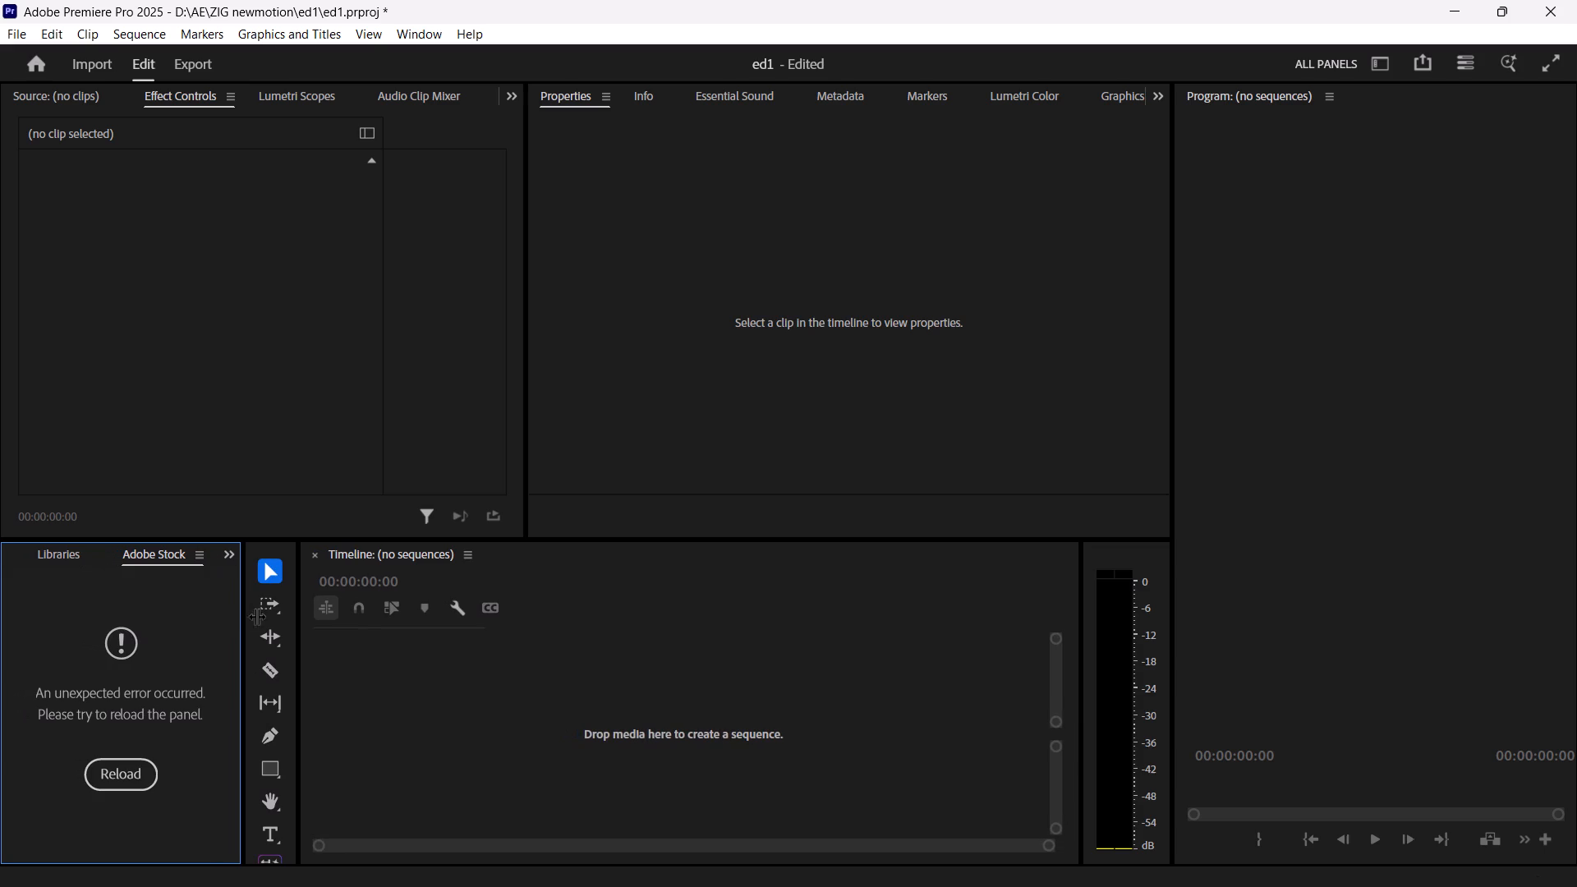
drag(256, 616, 277, 624)
click(22, 541)
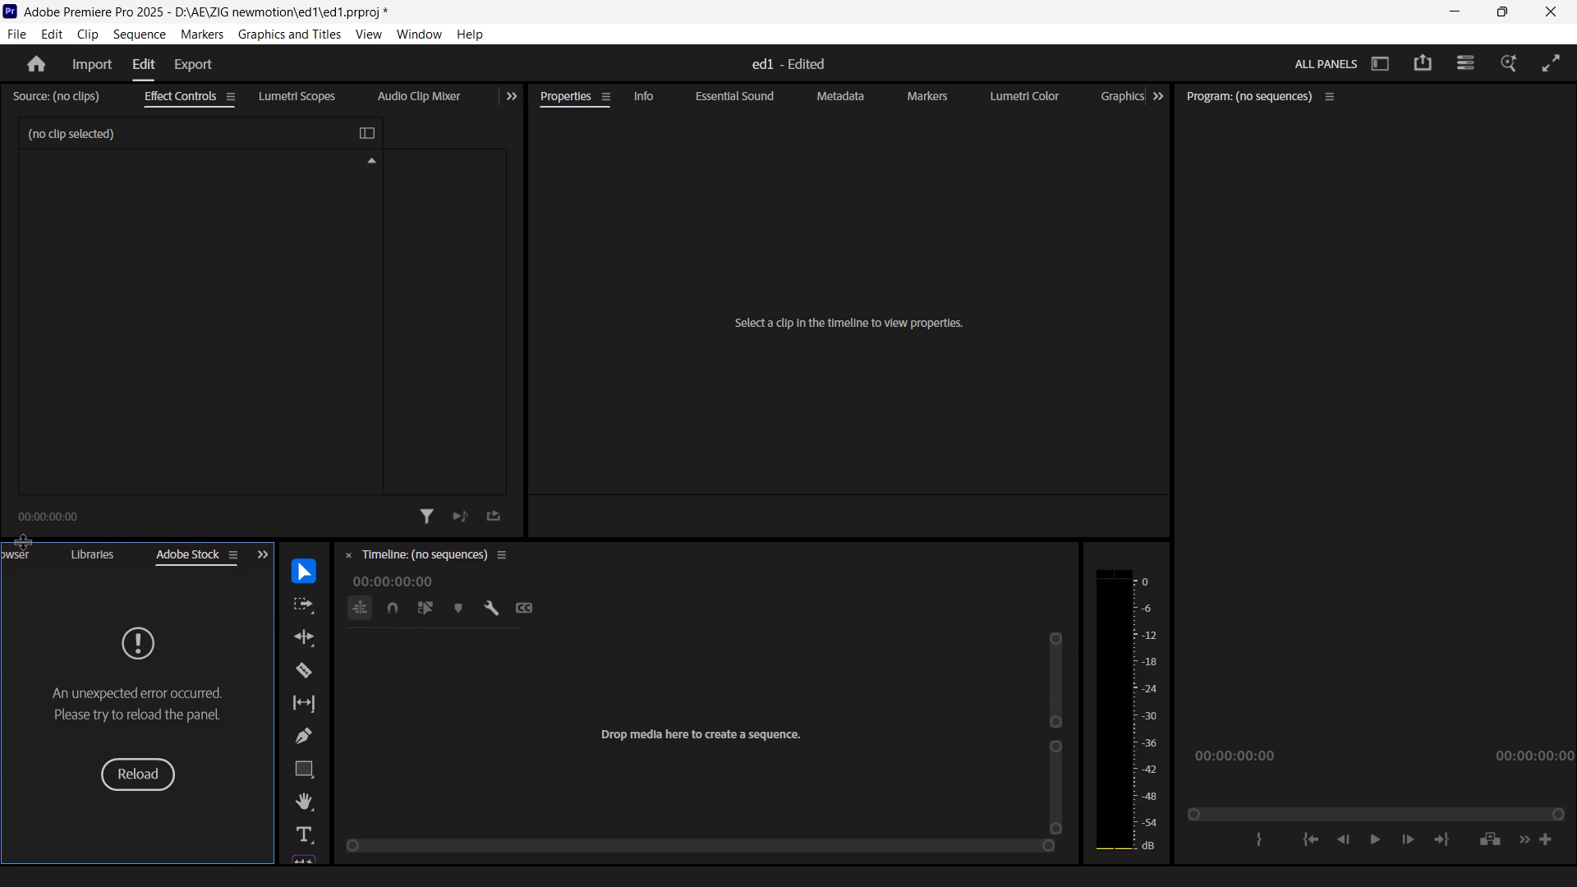
click(260, 557)
click(283, 583)
Bring up the ed1 folder in File Explorer and import 1_1_prob4.mp4 from it into the project bin.
key(alt+Tab)
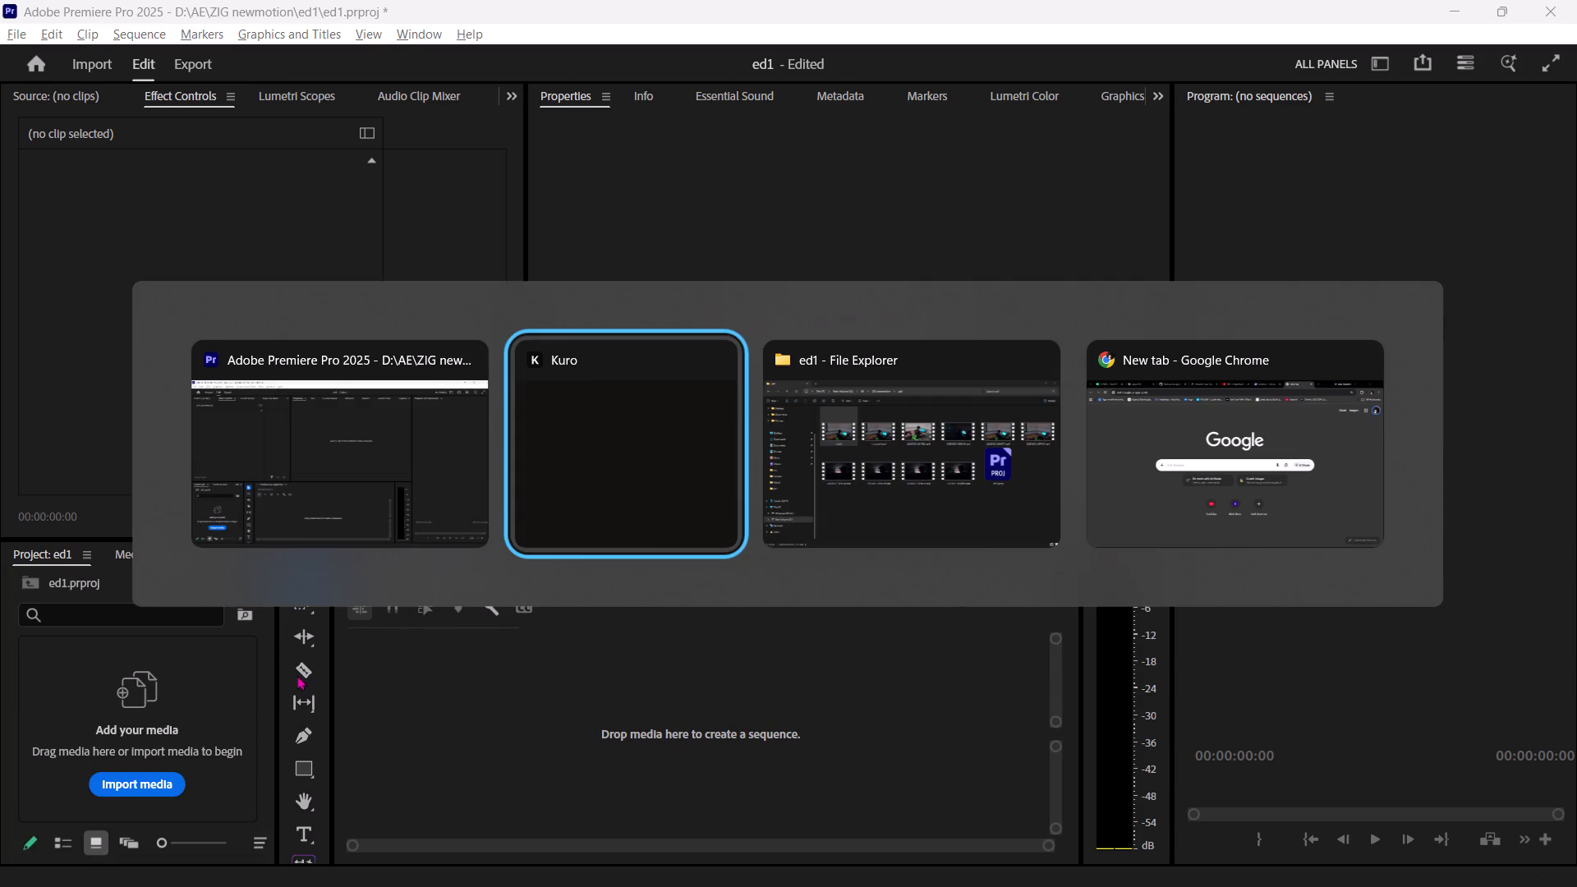
key(alt+Tab)
drag(778, 0, 994, 58)
drag(1184, 362, 84, 709)
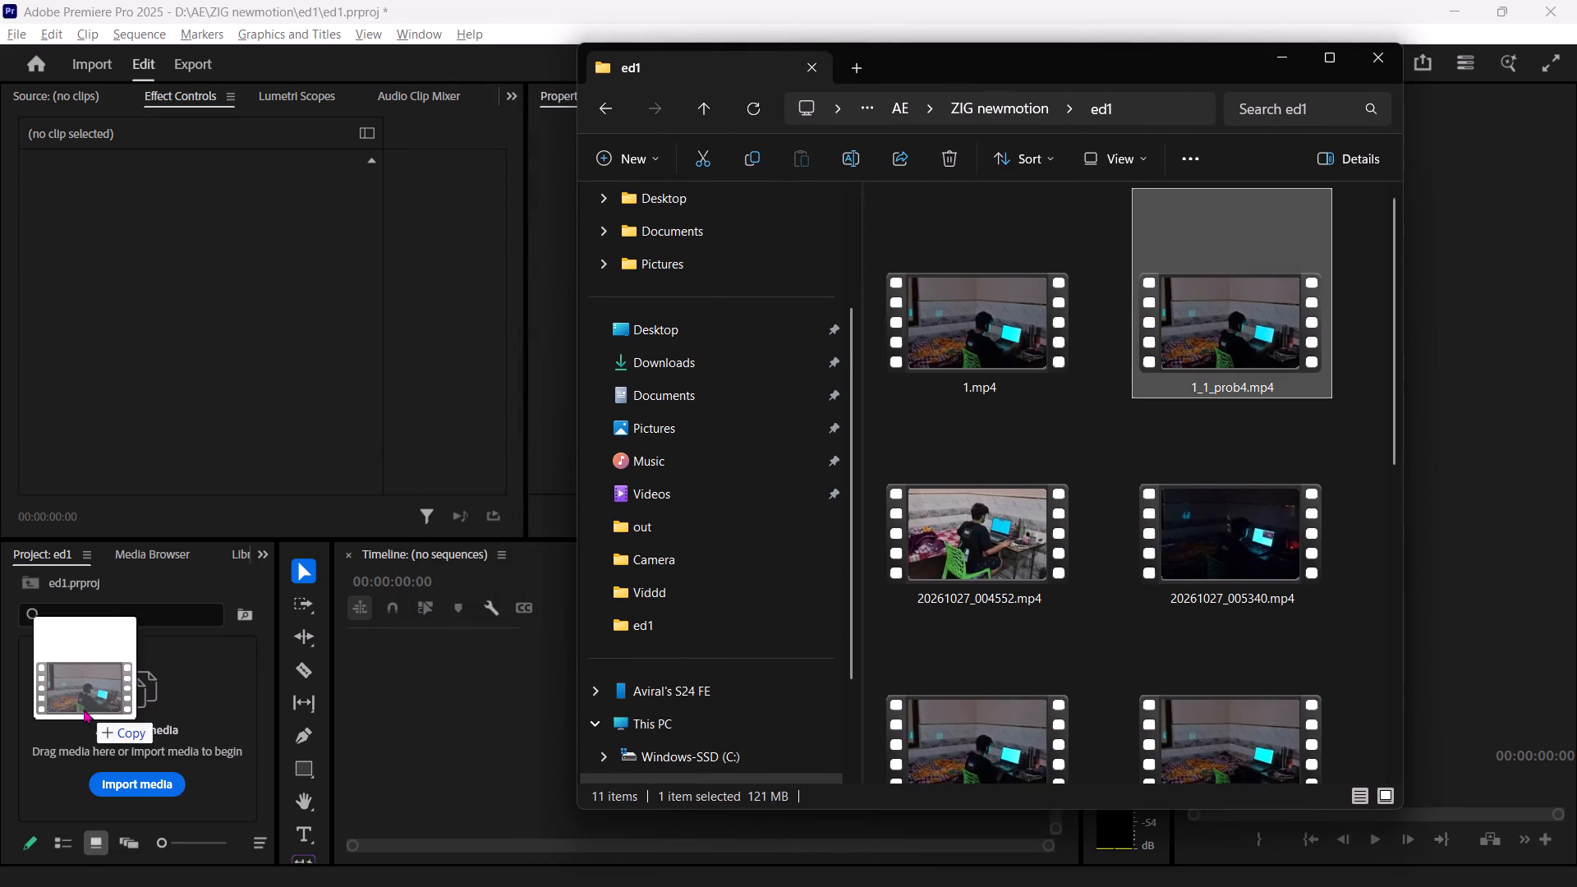
drag(84, 709, 86, 710)
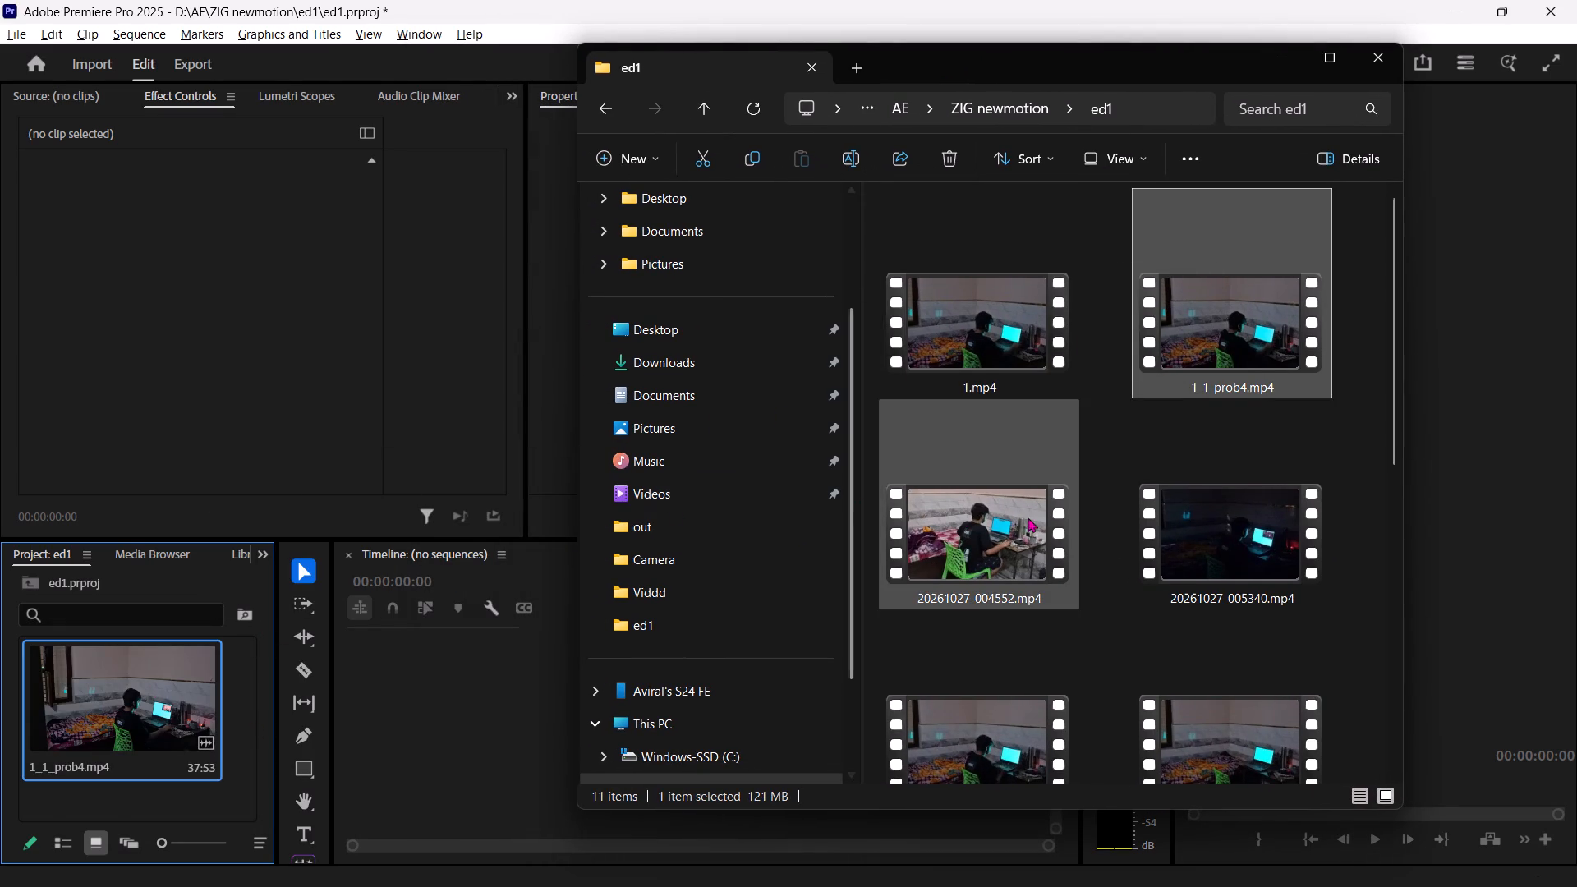
Import 20261027_005721.mp4 from the ed1 folder into the project bin and return to Premiere Pro.
scroll(1033, 519, down, 2)
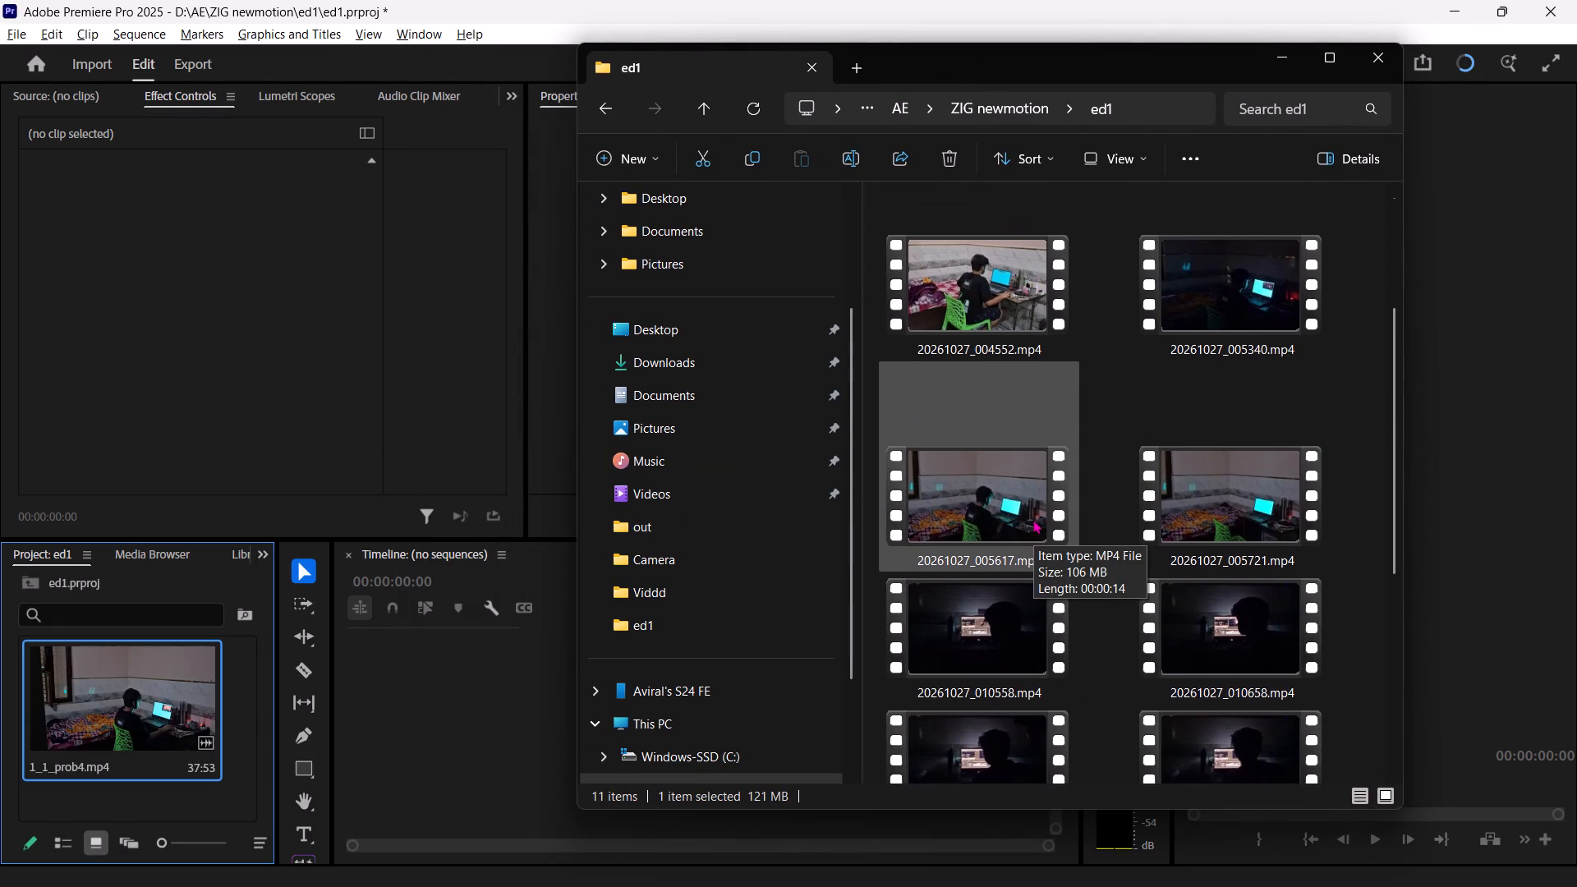
drag(1216, 445, 136, 798)
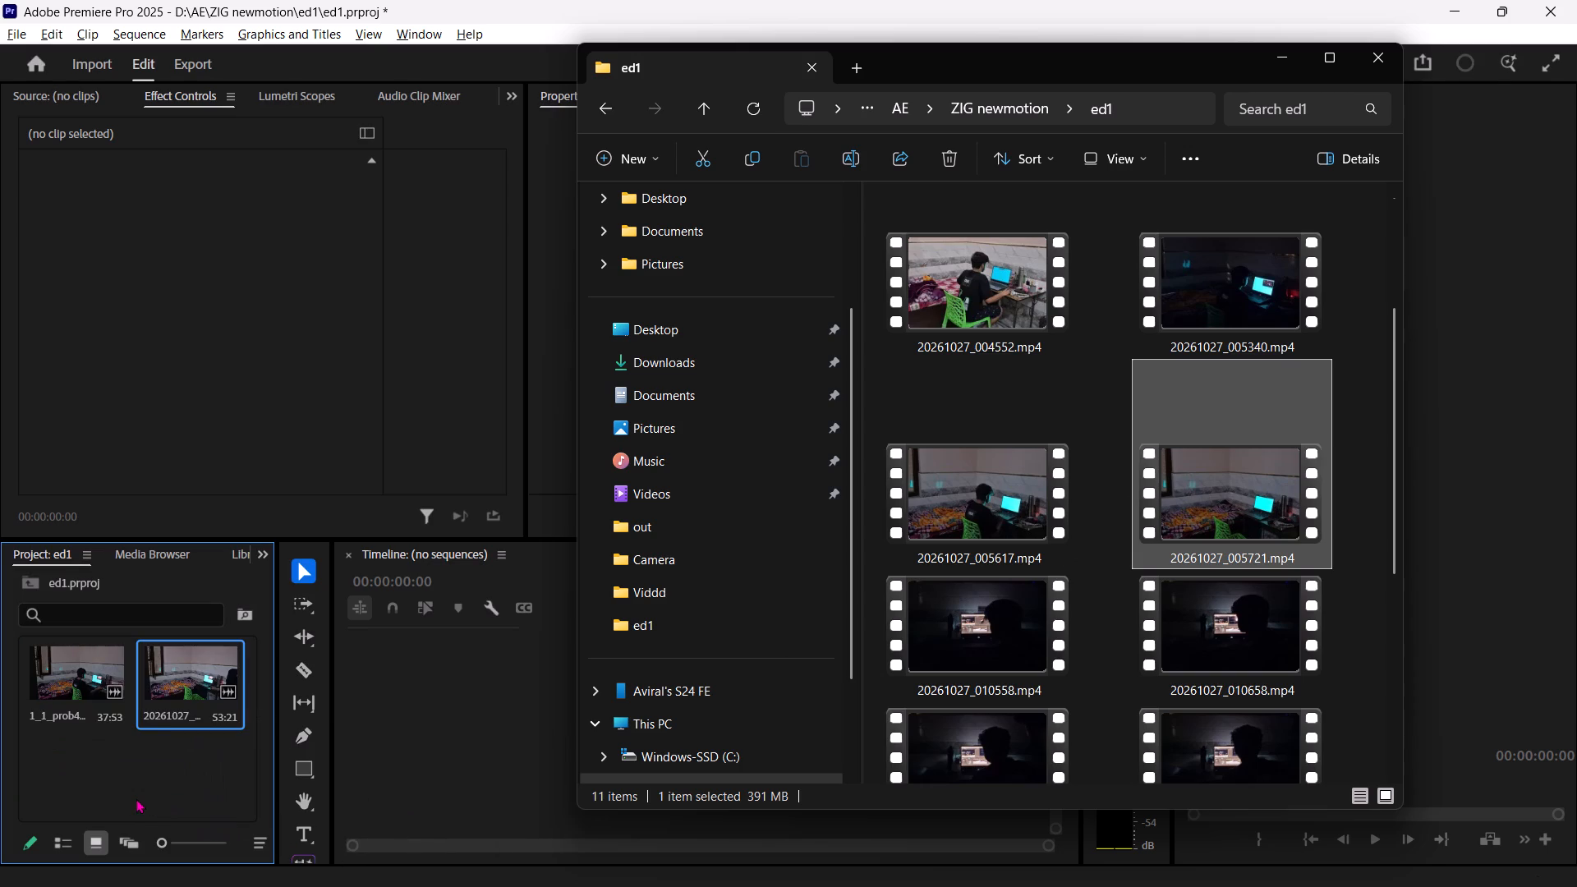
click(155, 760)
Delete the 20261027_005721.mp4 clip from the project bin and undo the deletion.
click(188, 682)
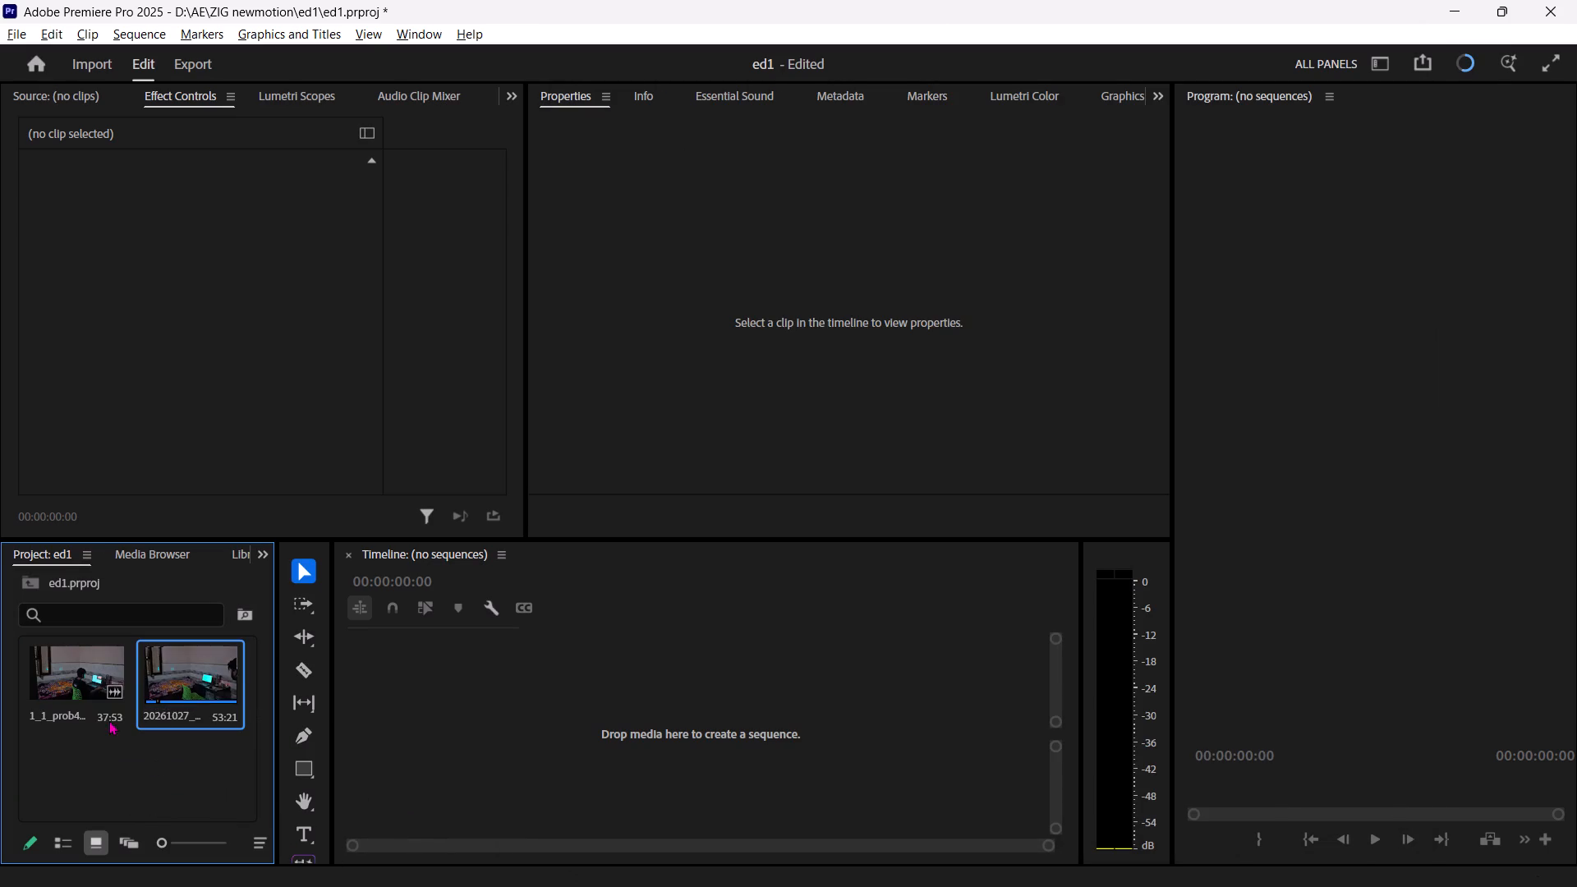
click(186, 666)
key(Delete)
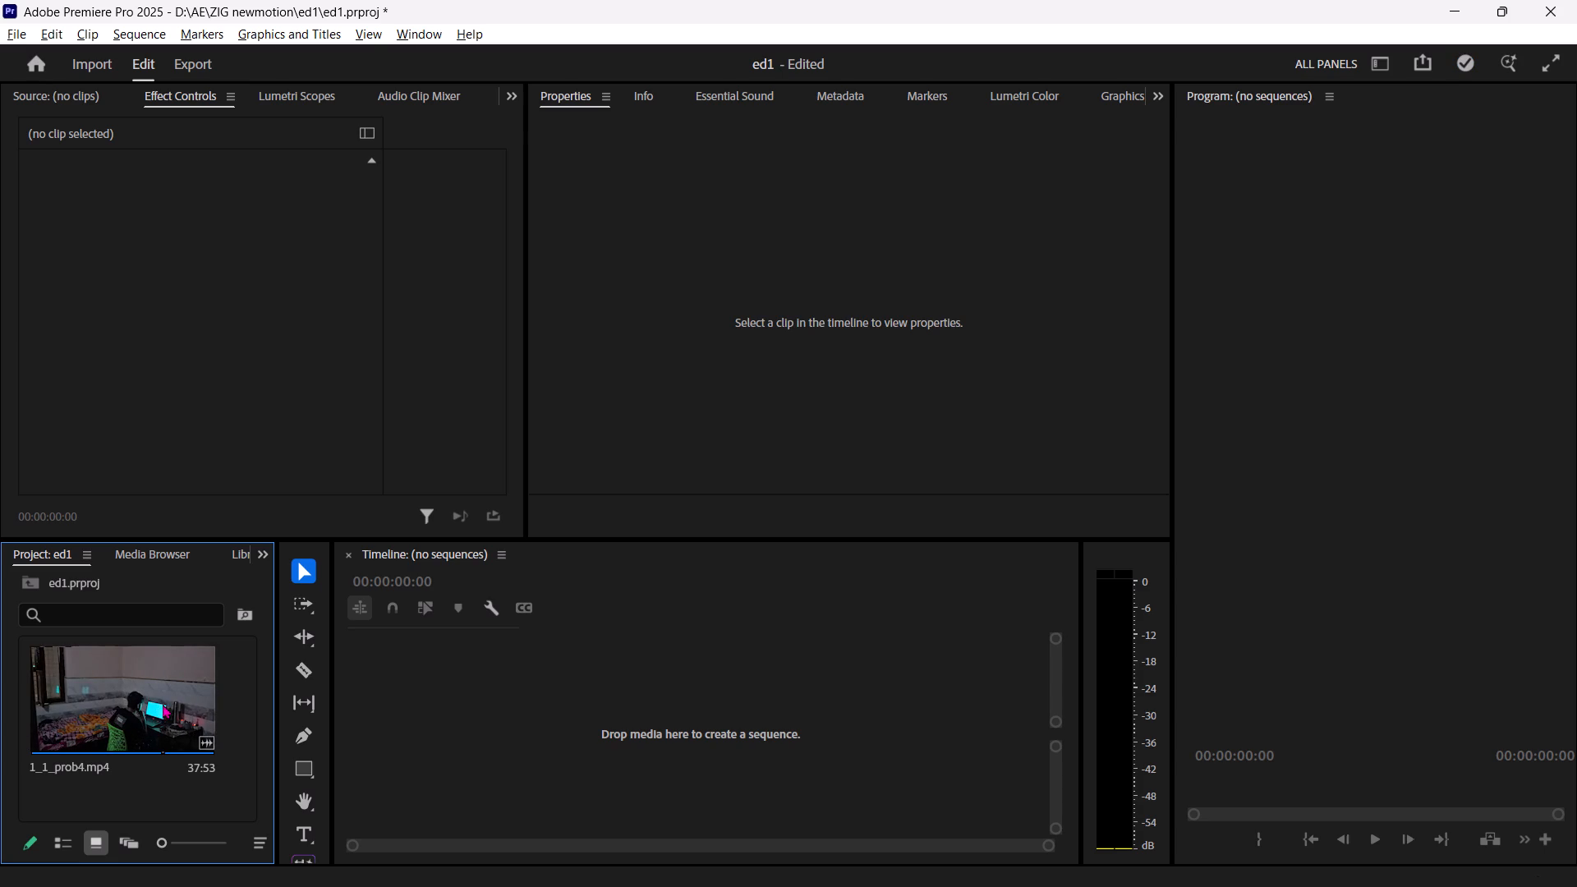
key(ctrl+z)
Create a sequence from 1_1_prob4.mp4 by placing the clip in the empty timeline.
drag(78, 675, 132, 687)
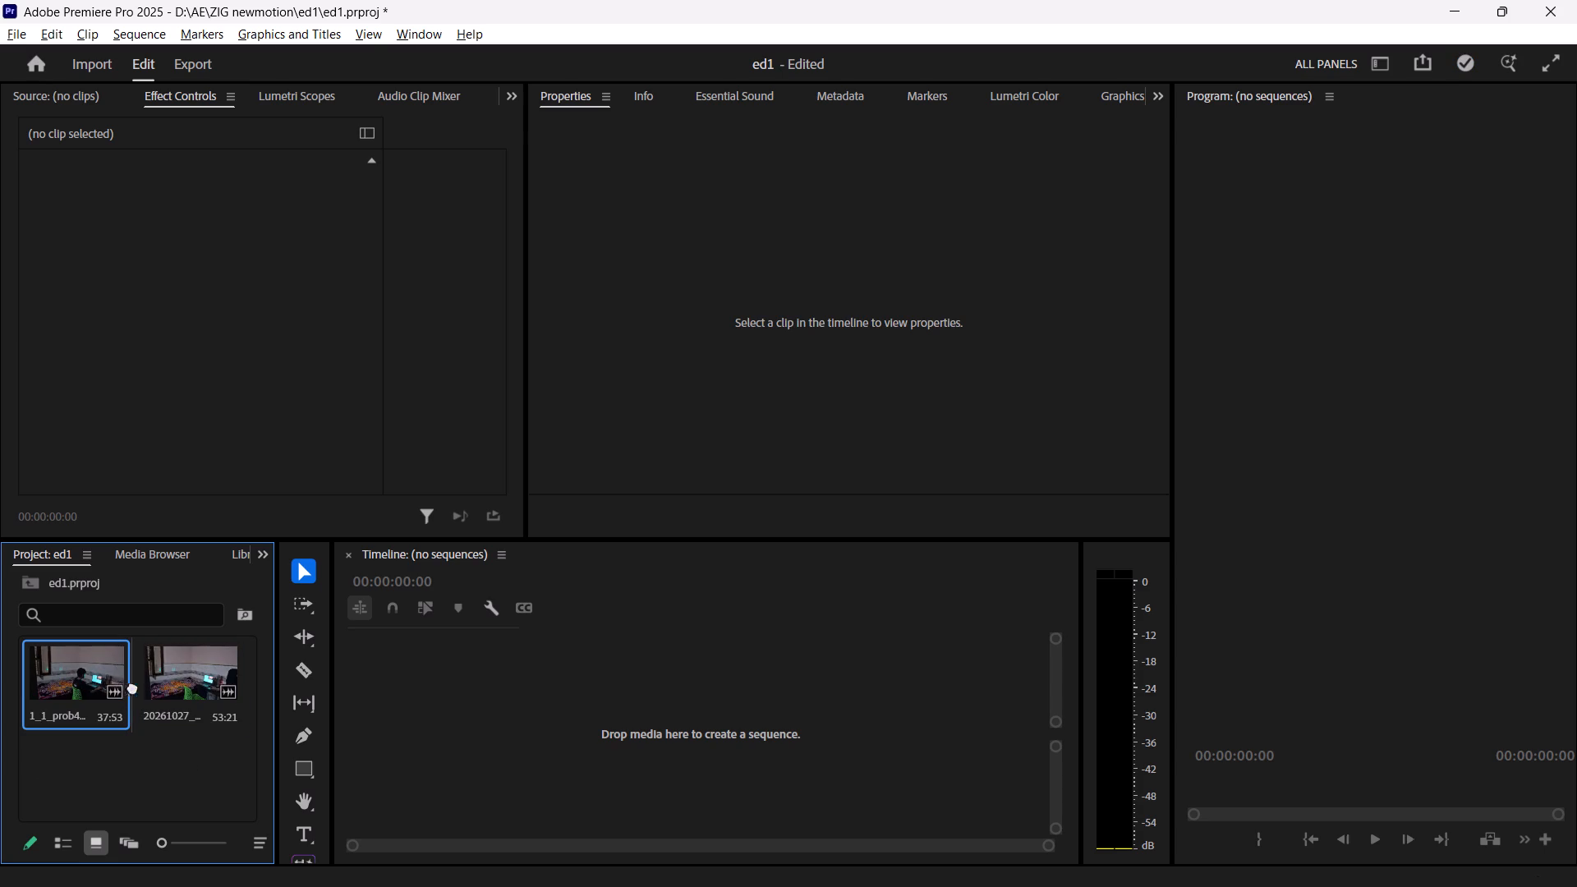
drag(132, 687, 444, 721)
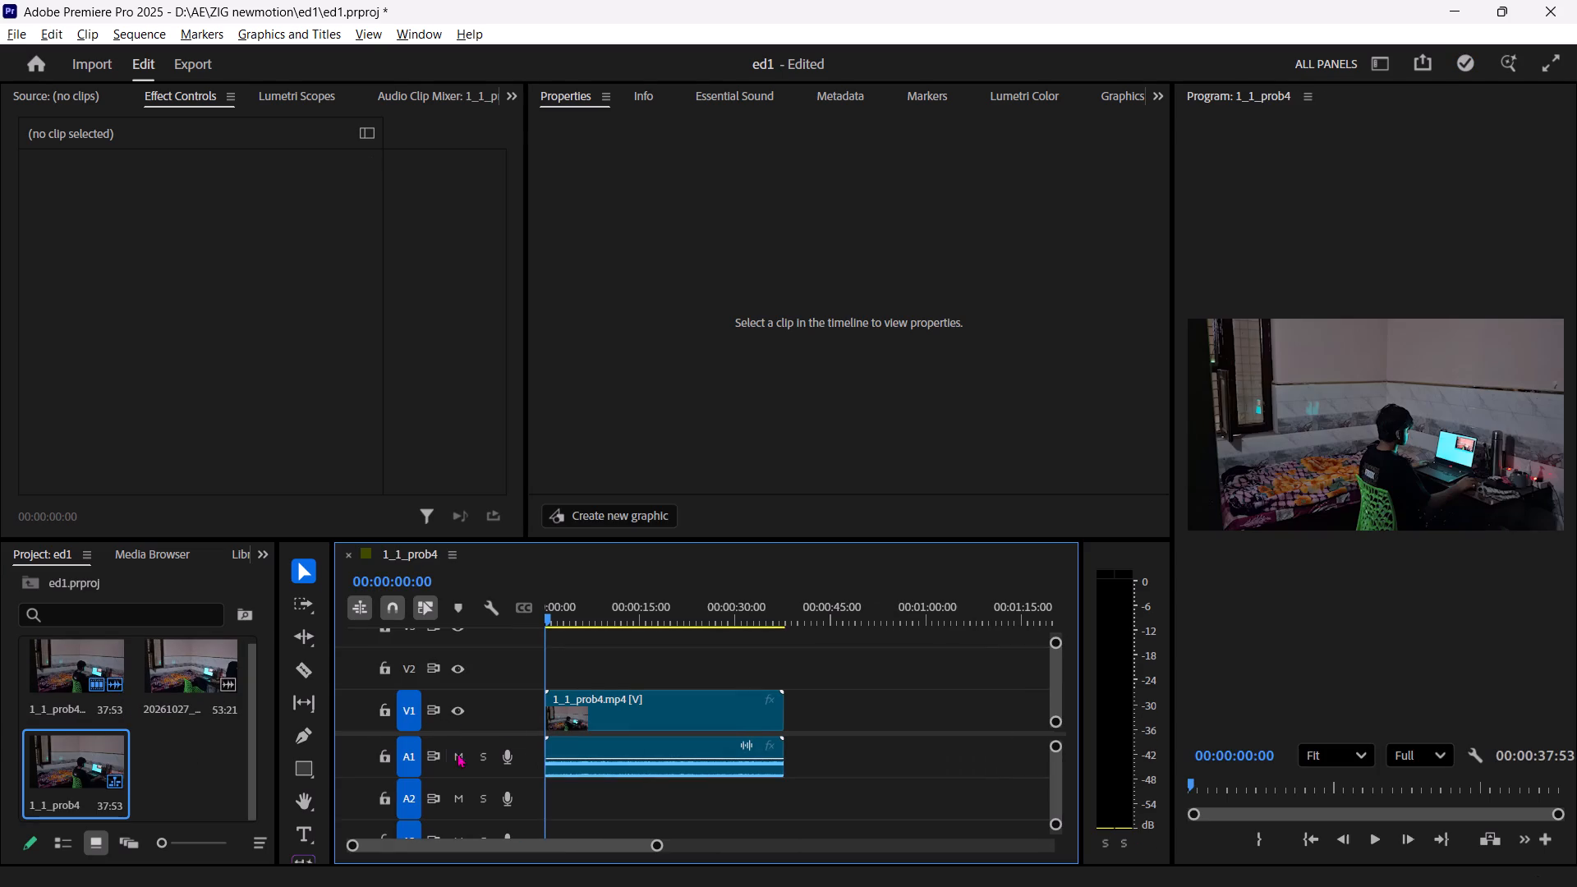
Play the 1_1_prob4 sequence from its start to find where the clip should be cut.
drag(559, 608, 438, 600)
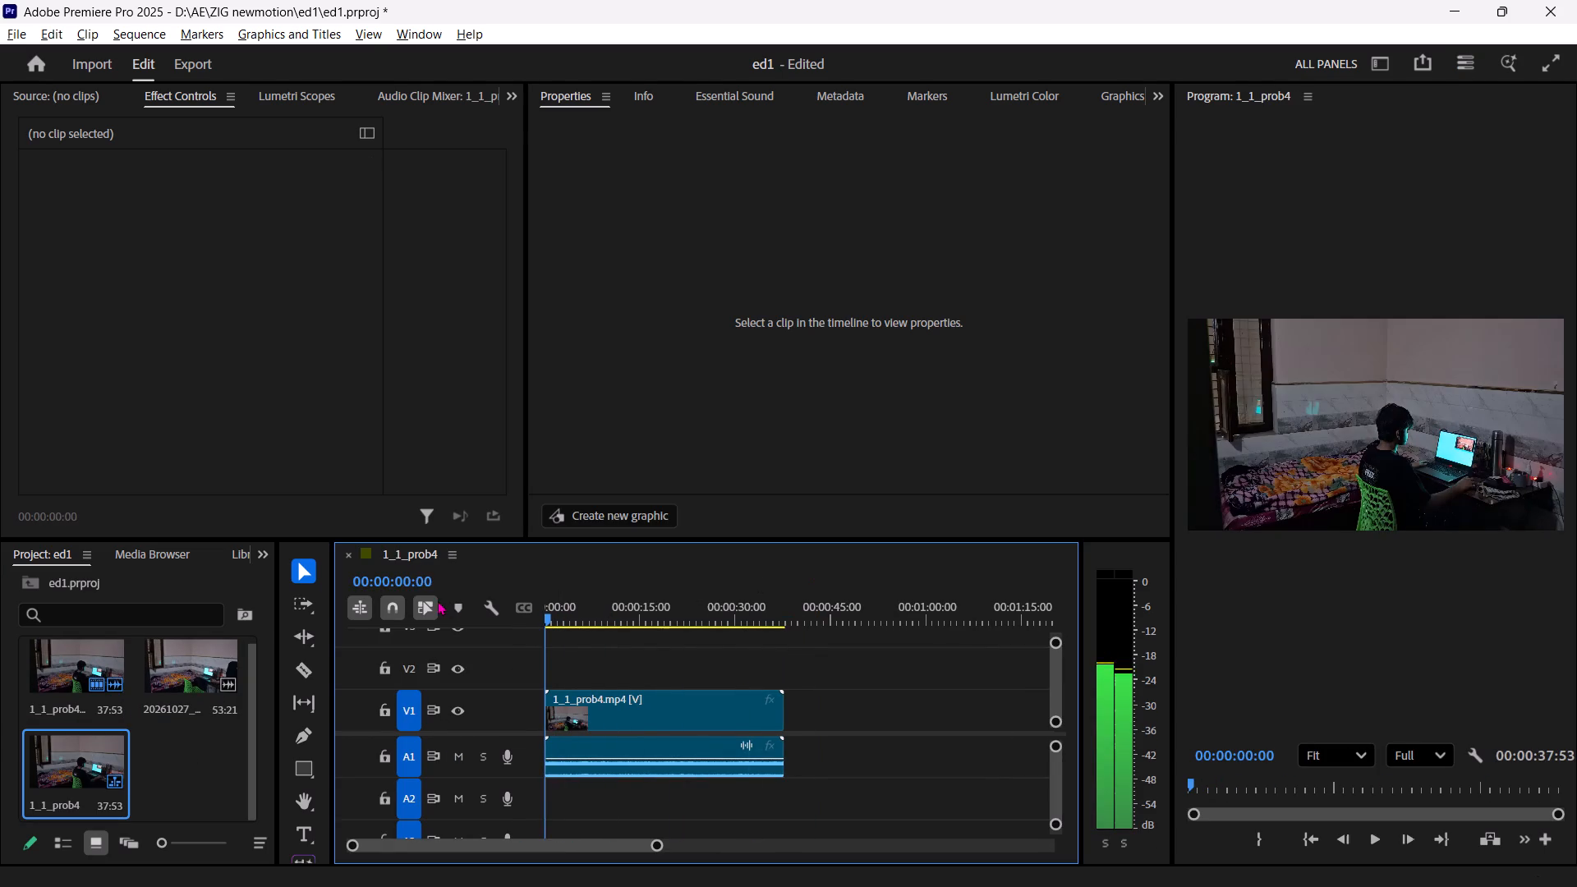
drag(438, 600, 436, 600)
key(space)
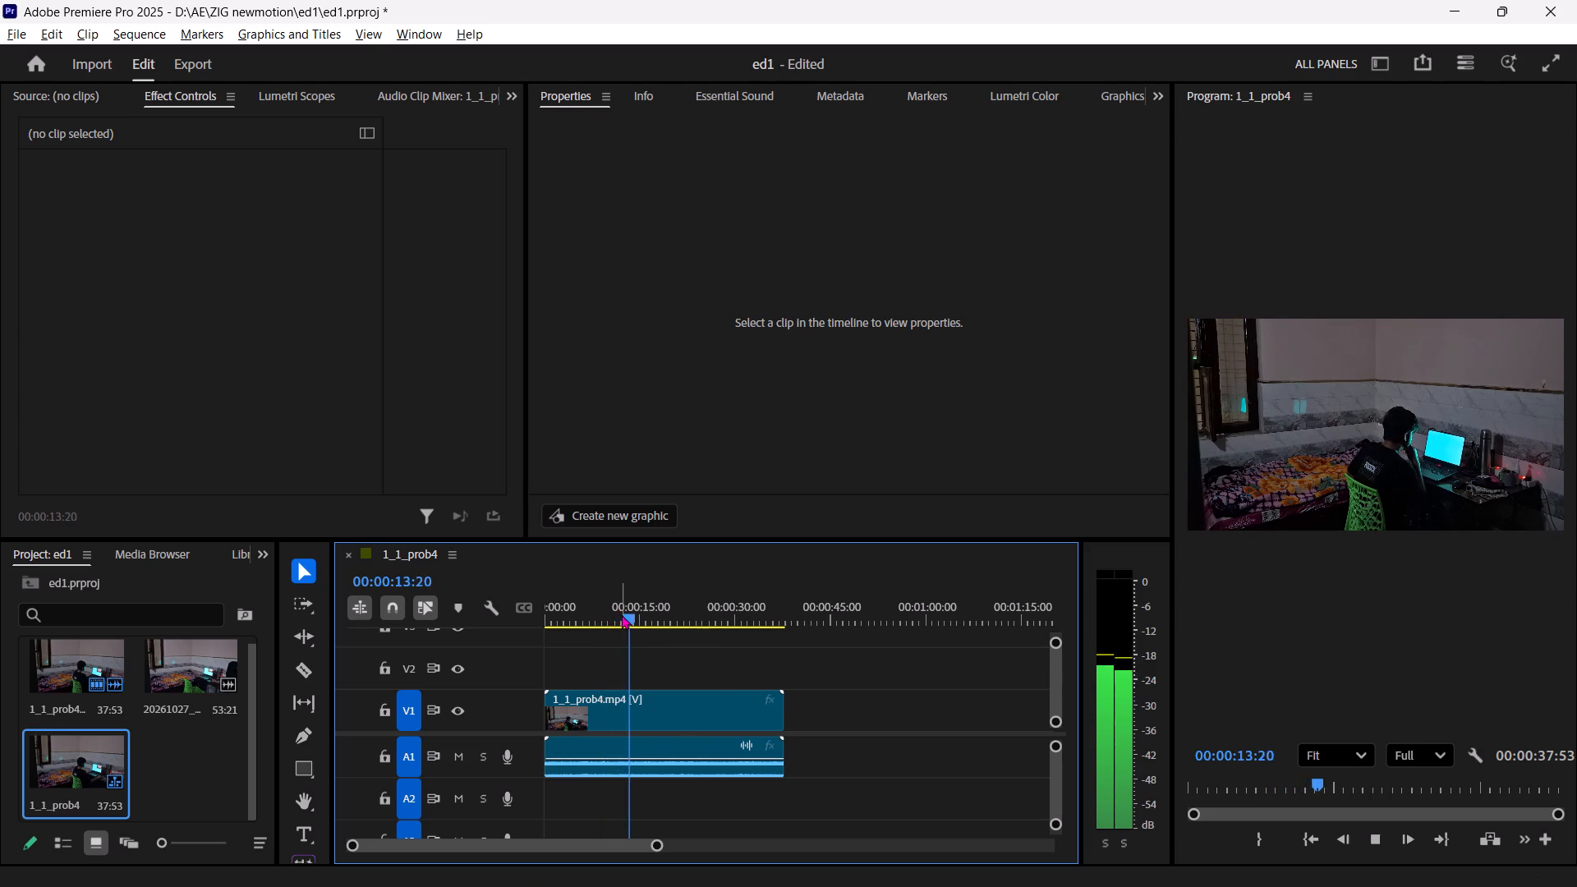
Split the 1_1_prob4.mp4 clip at 00:00:15:01 with the Razor tool and delete the part before the cut.
drag(641, 618, 626, 627)
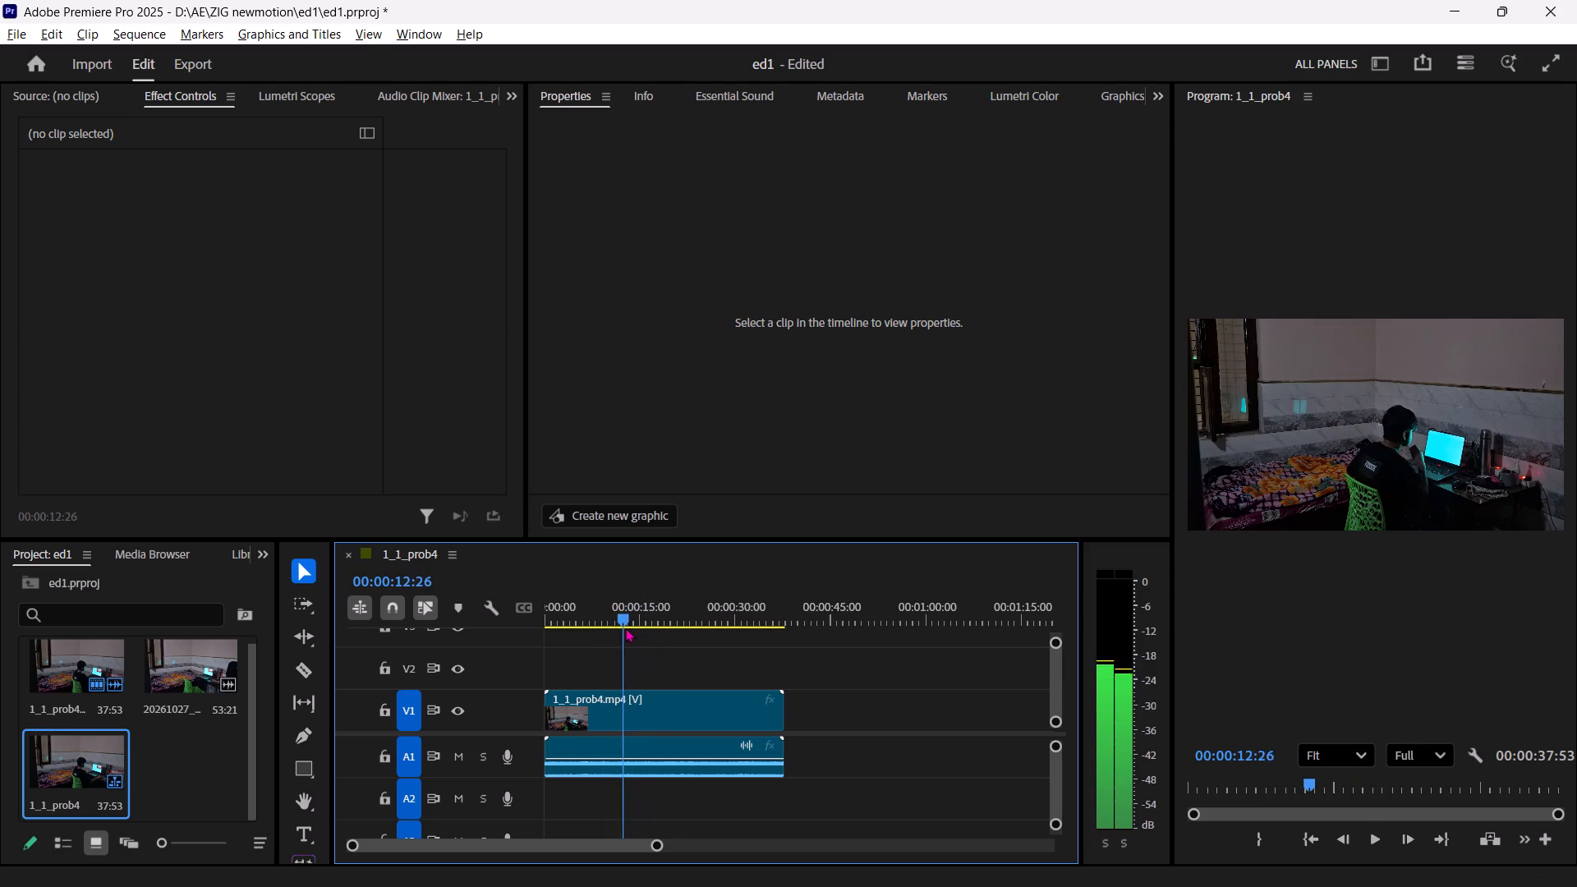
drag(626, 627, 642, 627)
click(619, 723)
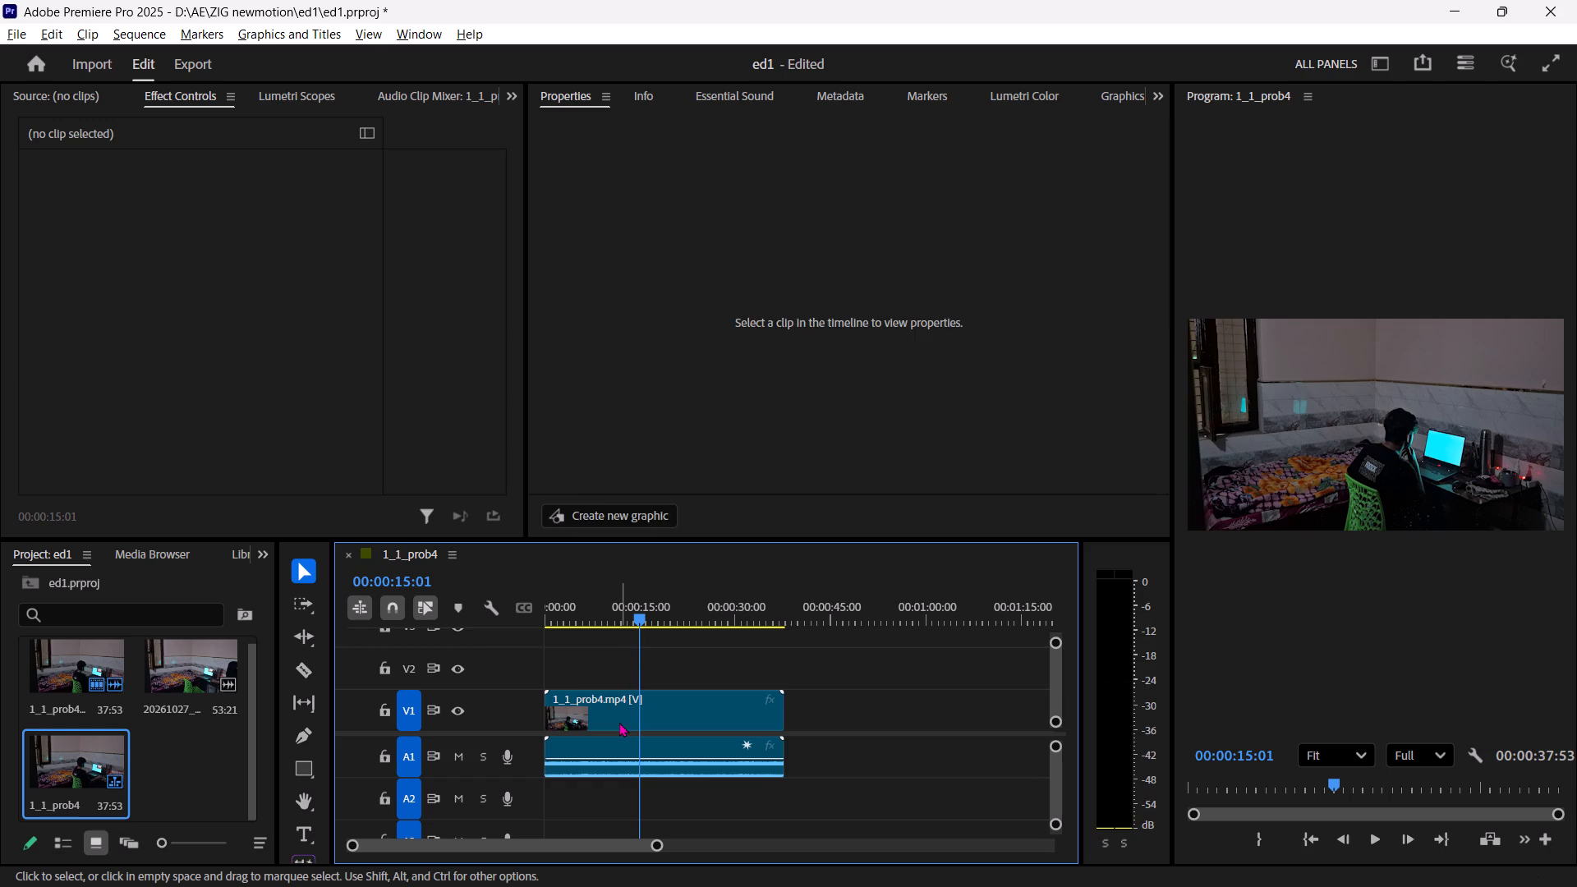
key(c)
click(641, 716)
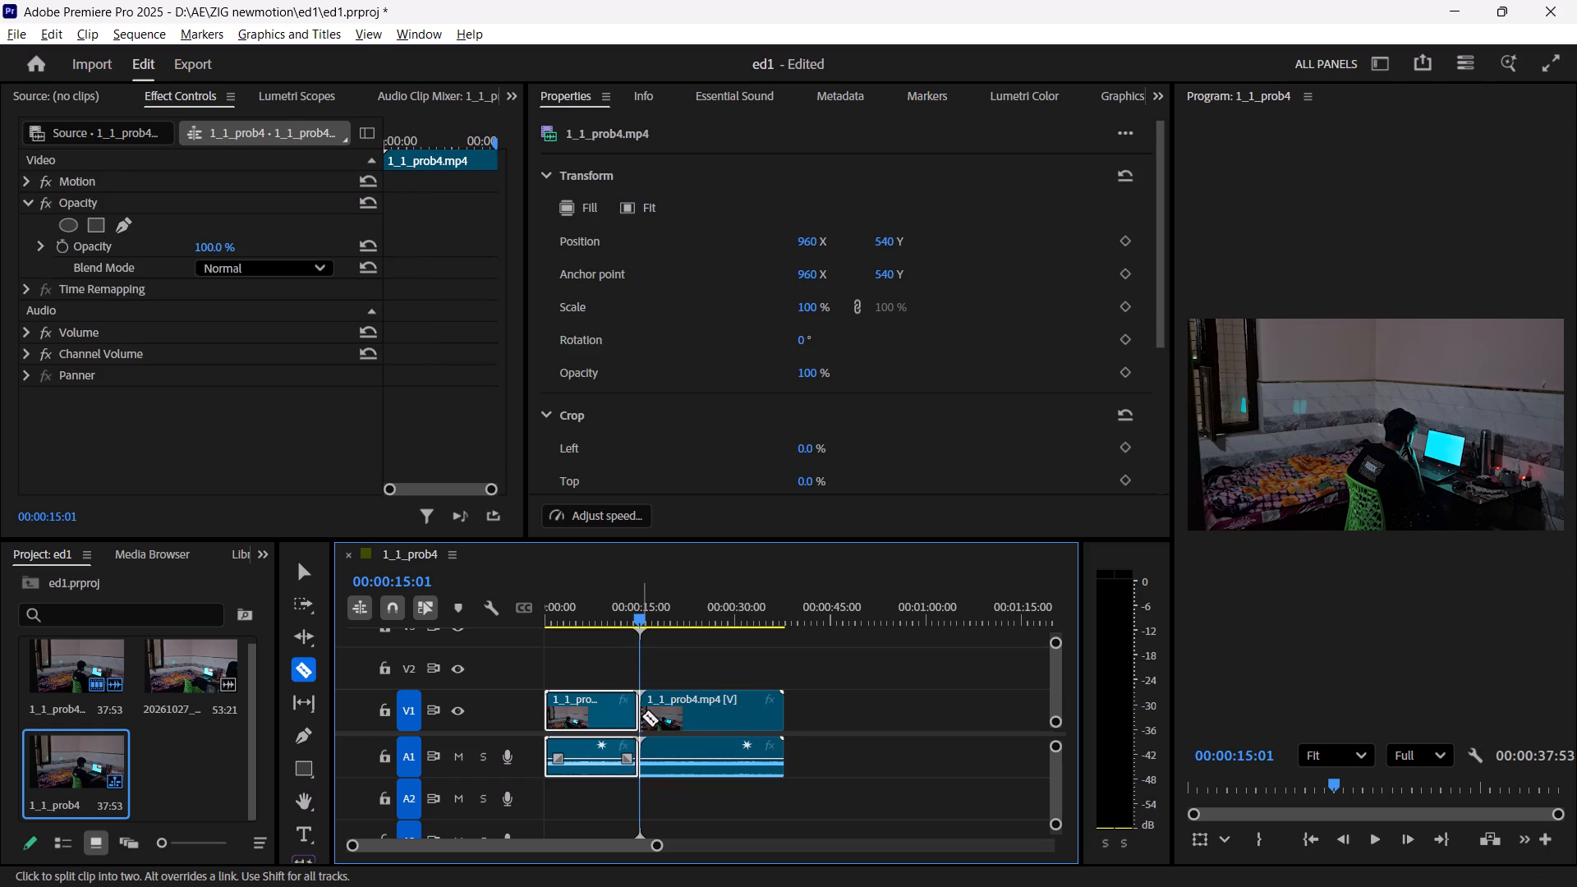
key(v)
key(Delete)
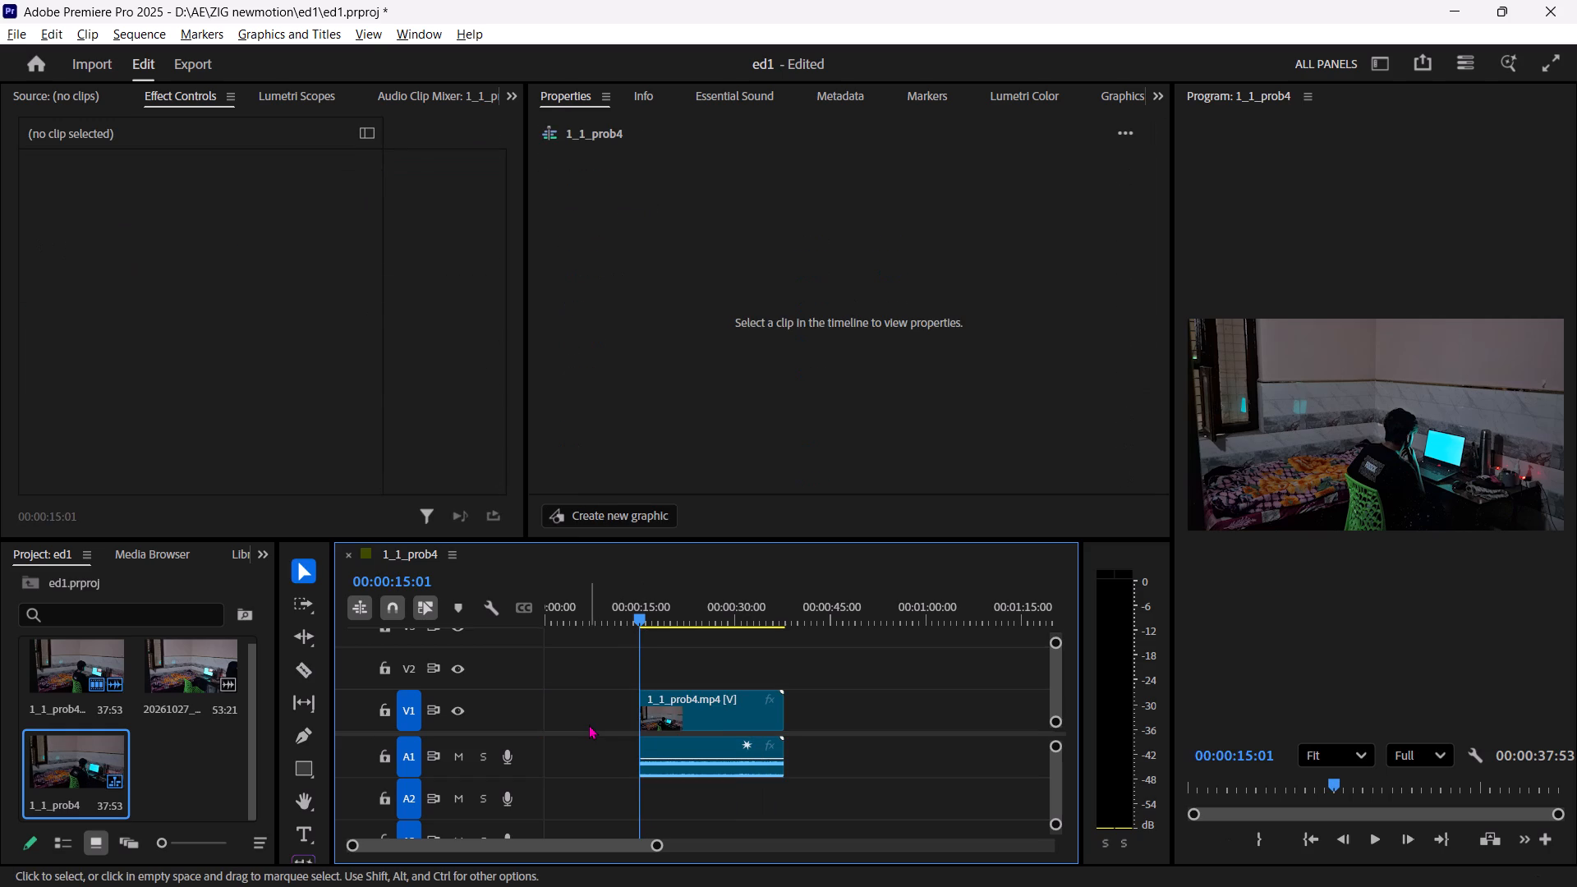
Move the remaining 1_1_prob4.mp4 clip to the start of the timeline at 00:00:00:00.
click(707, 704)
drag(707, 704, 553, 715)
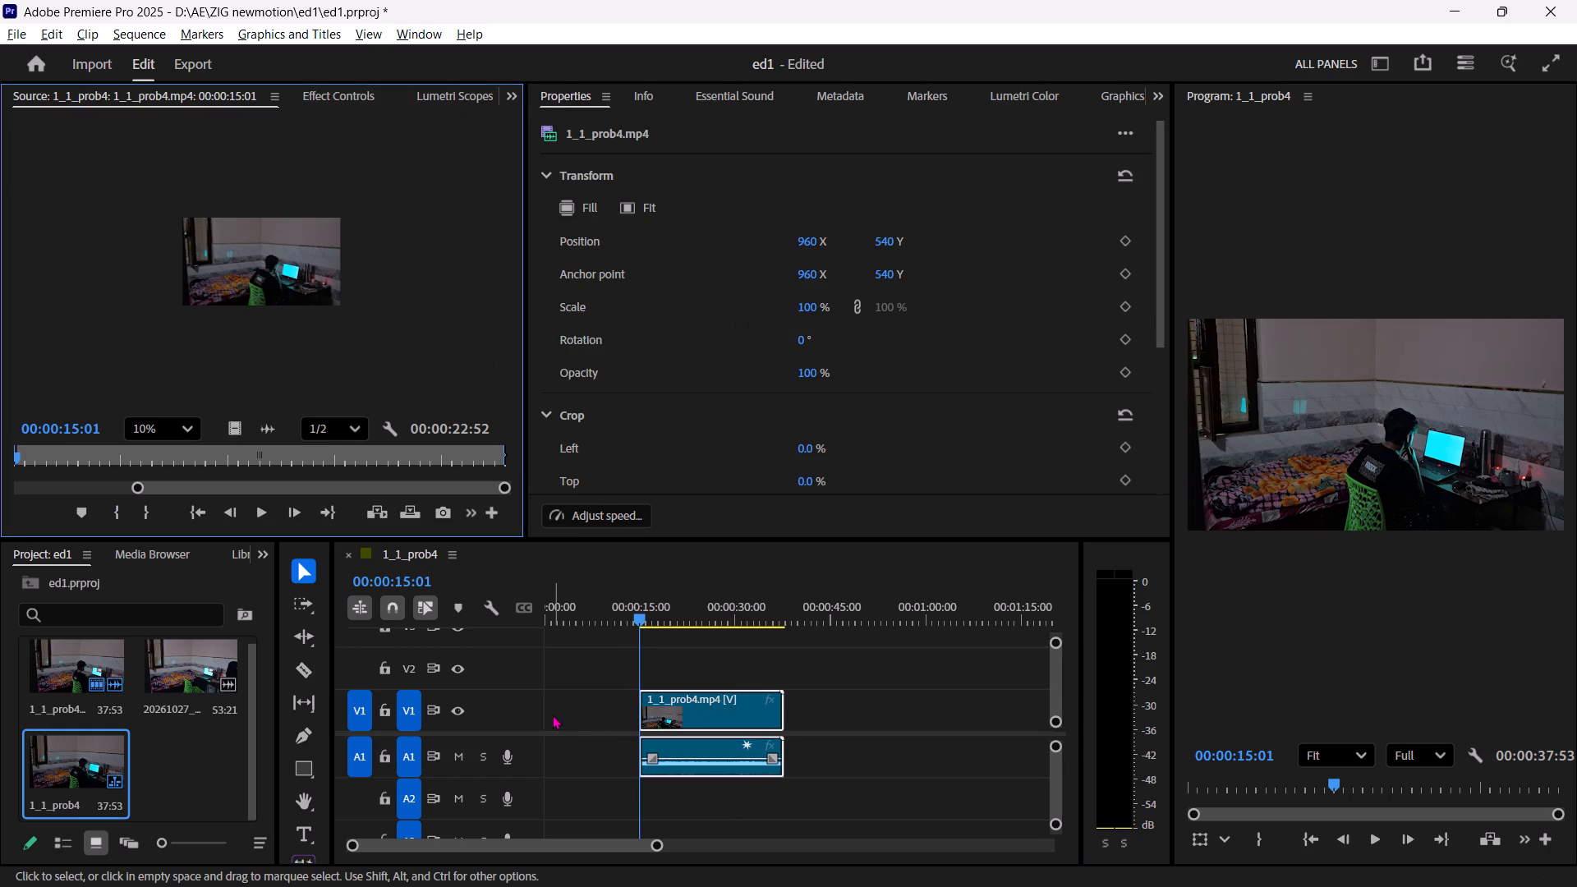
drag(701, 710, 587, 707)
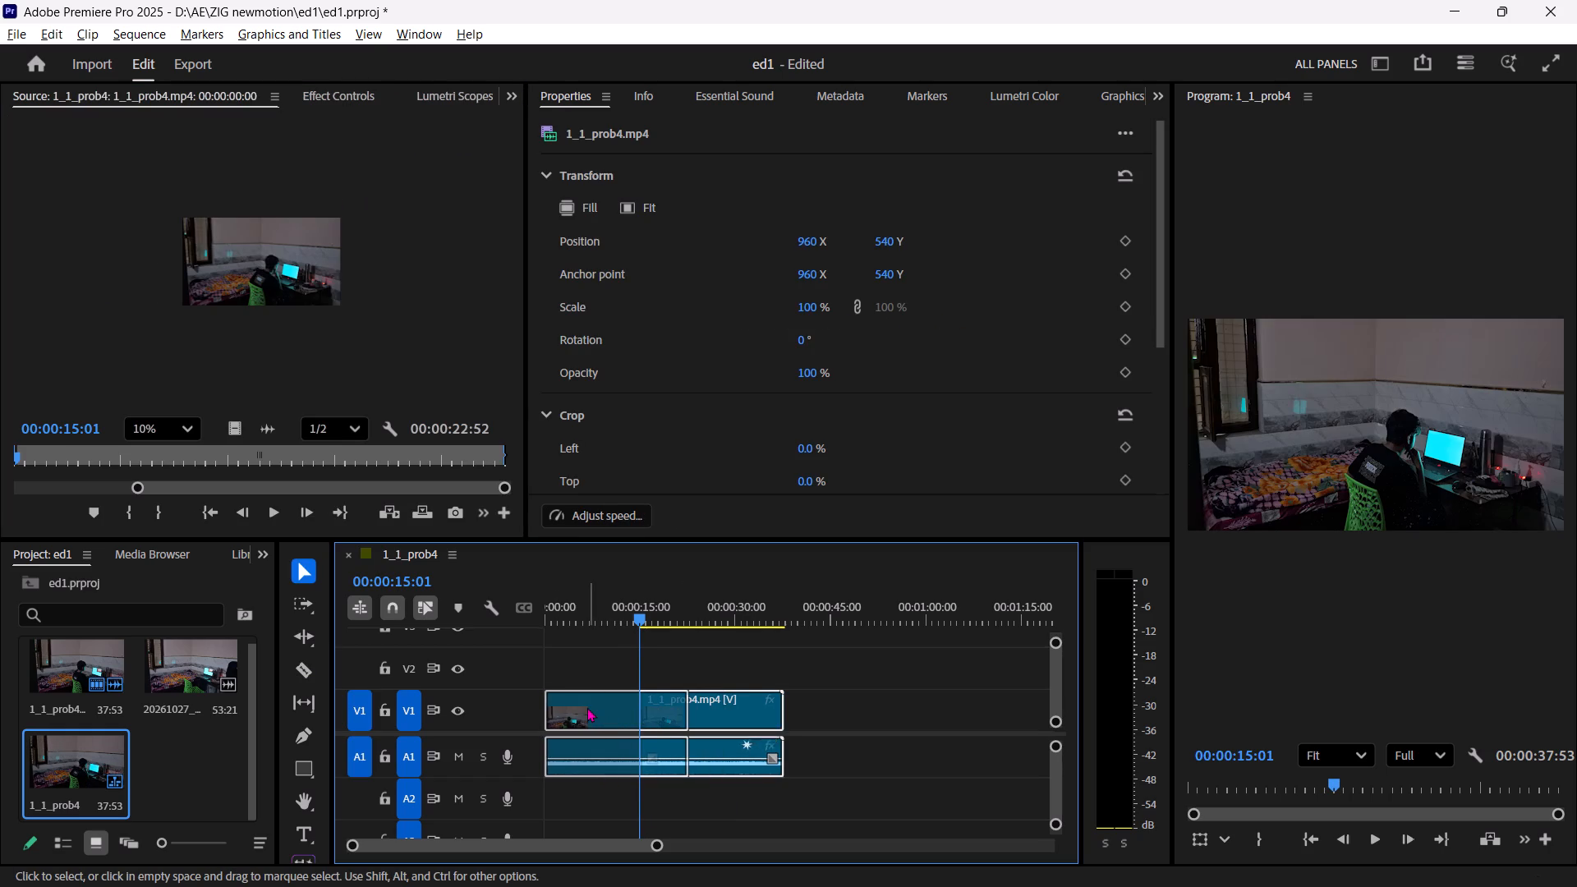
click(587, 707)
Unlink the 1_1_prob4.mp4 clip's video from its audio and delete the audio from track A1.
right_click(587, 707)
click(719, 384)
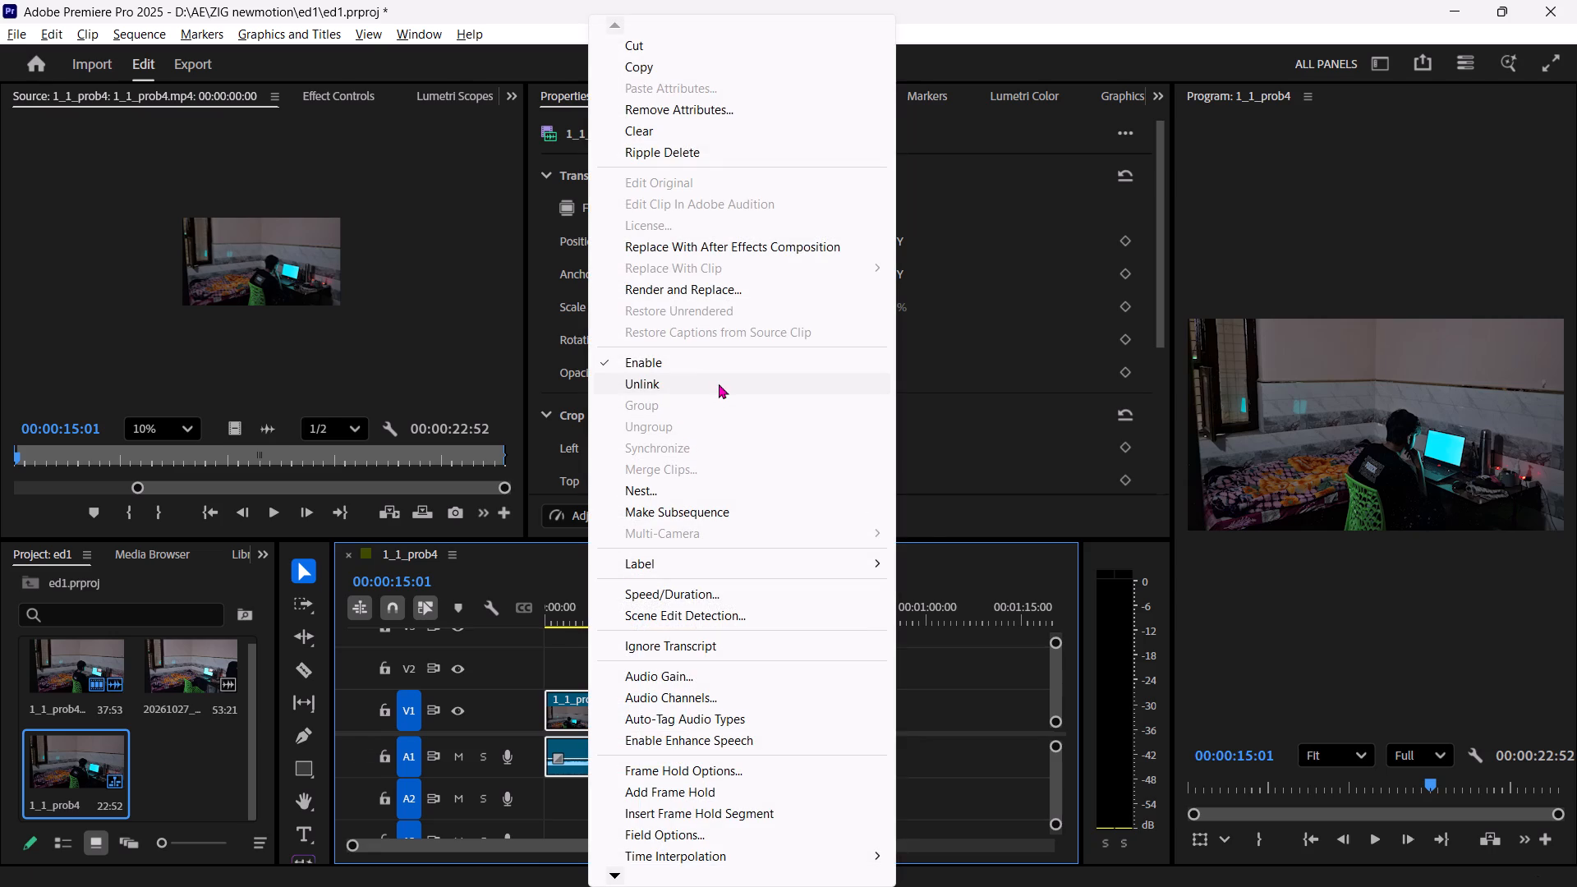
click(582, 735)
click(582, 735)
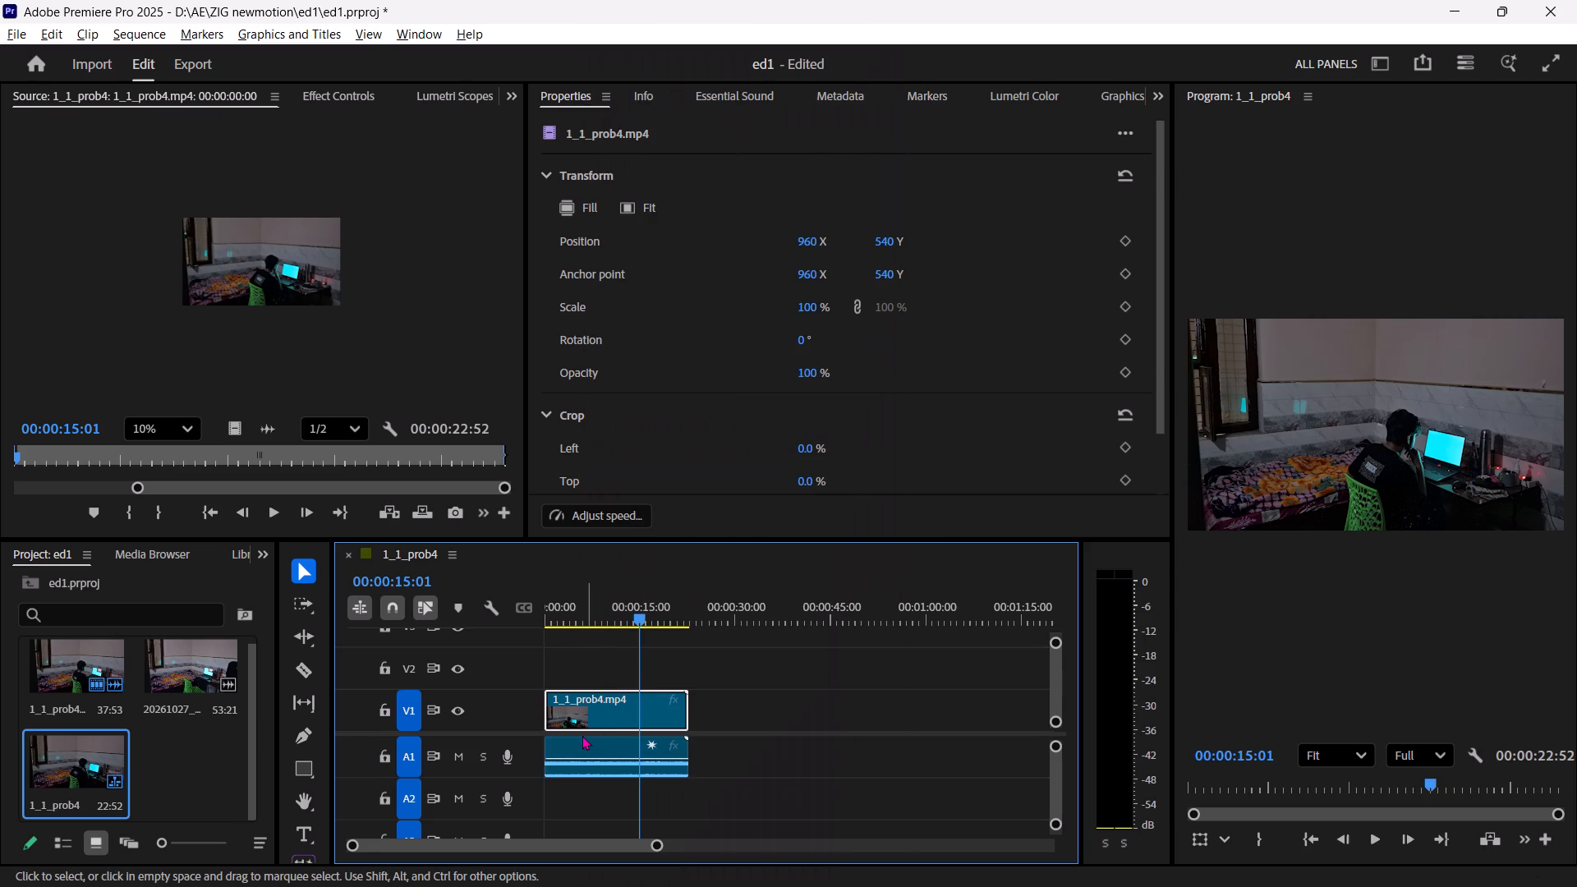
click(579, 752)
key(Delete)
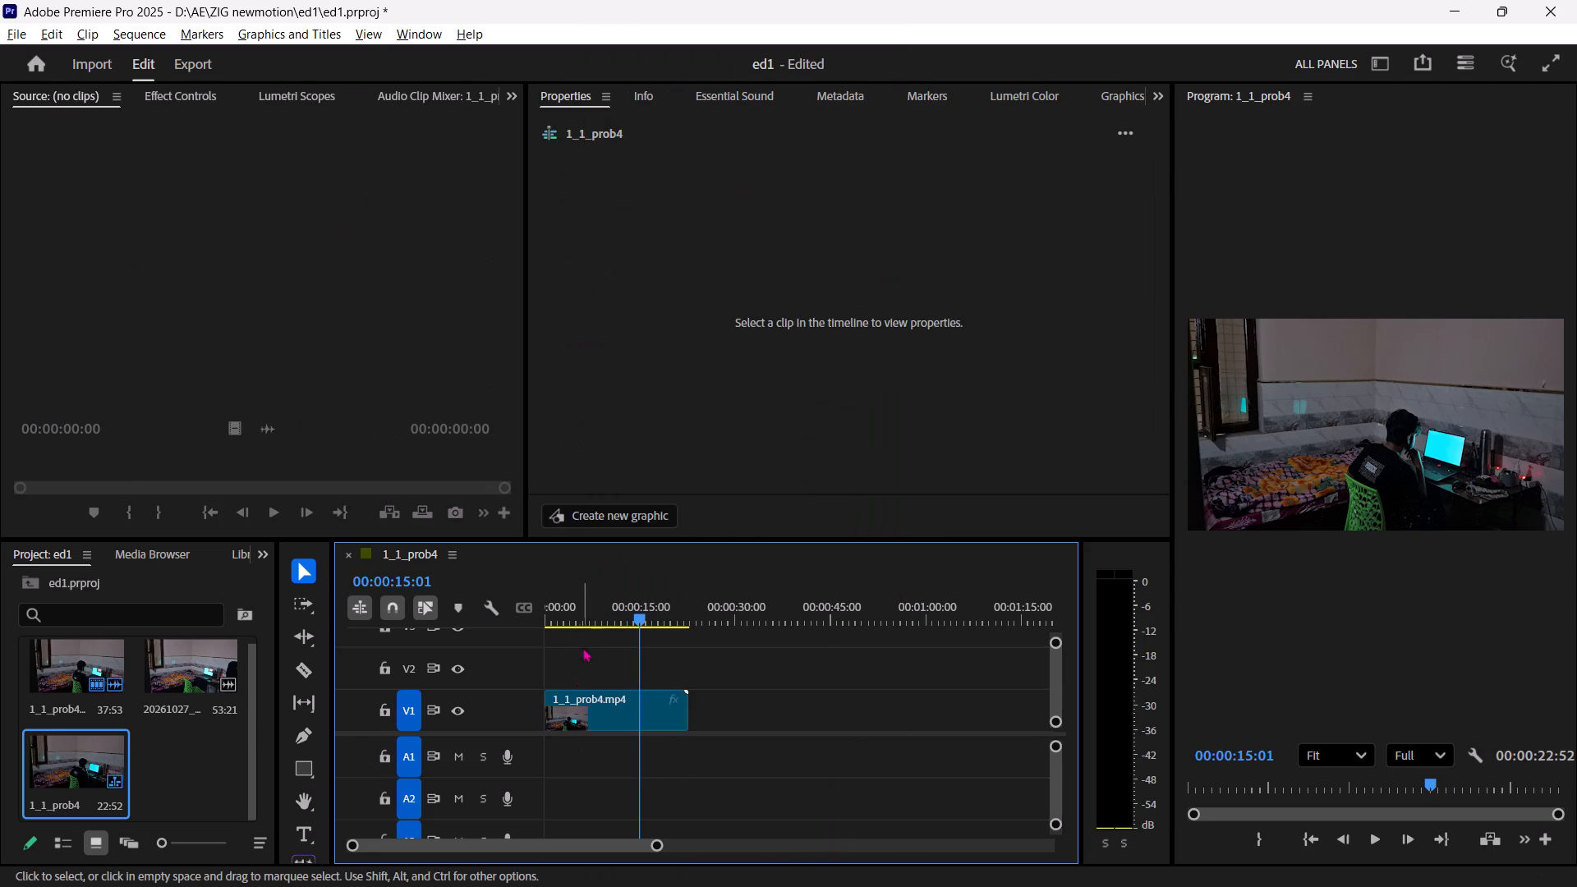
Play the trimmed sequence from the start and place the playhead at 00:00:13:25.
drag(600, 618, 504, 641)
key(space)
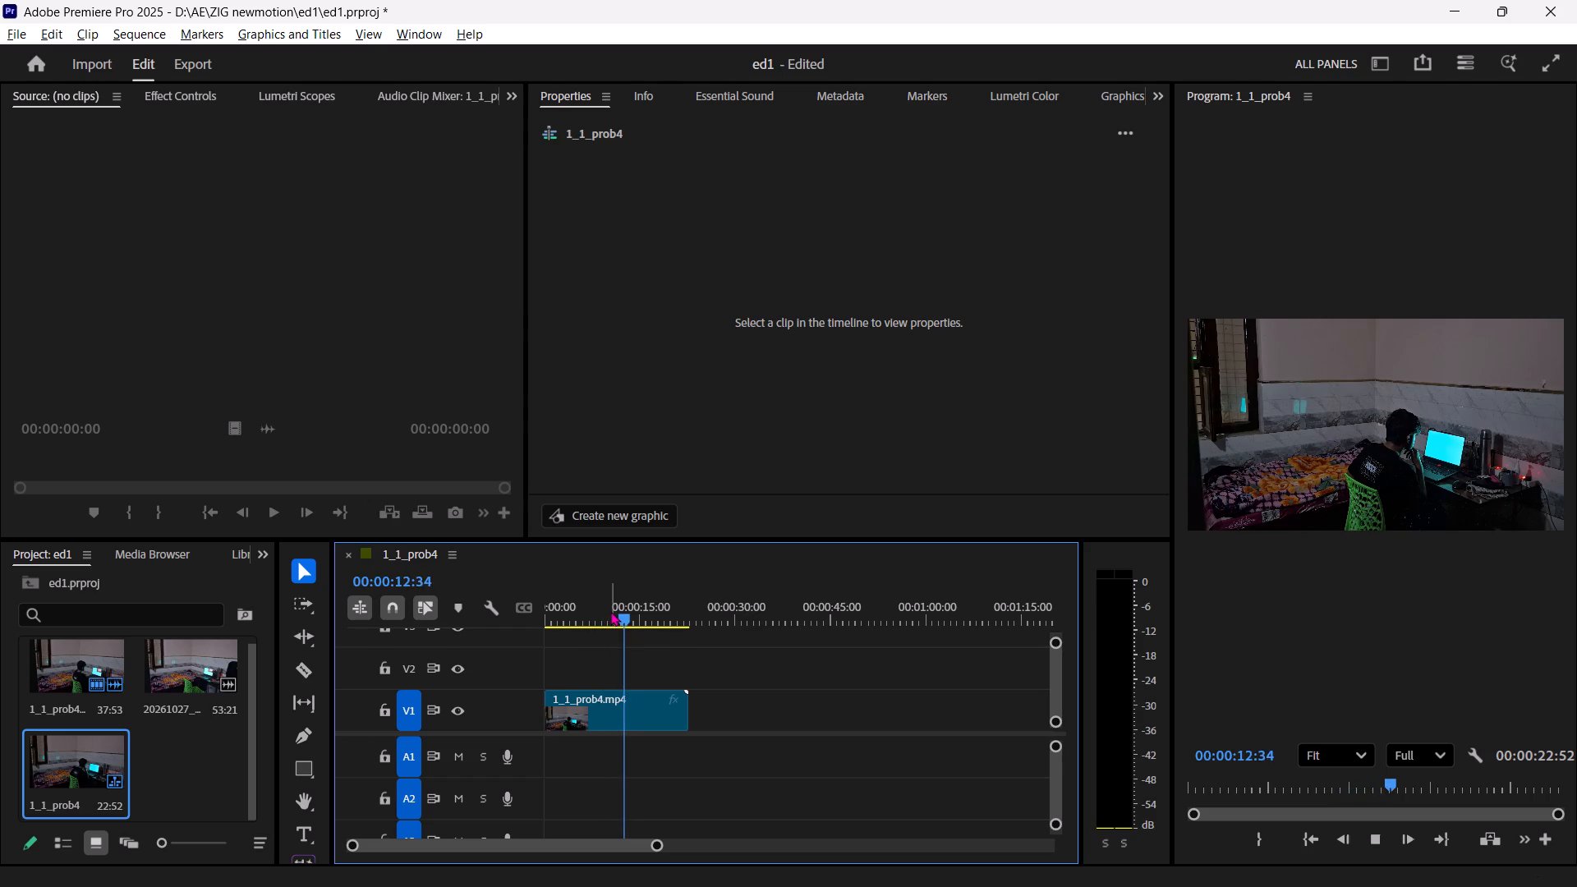
drag(611, 612, 632, 613)
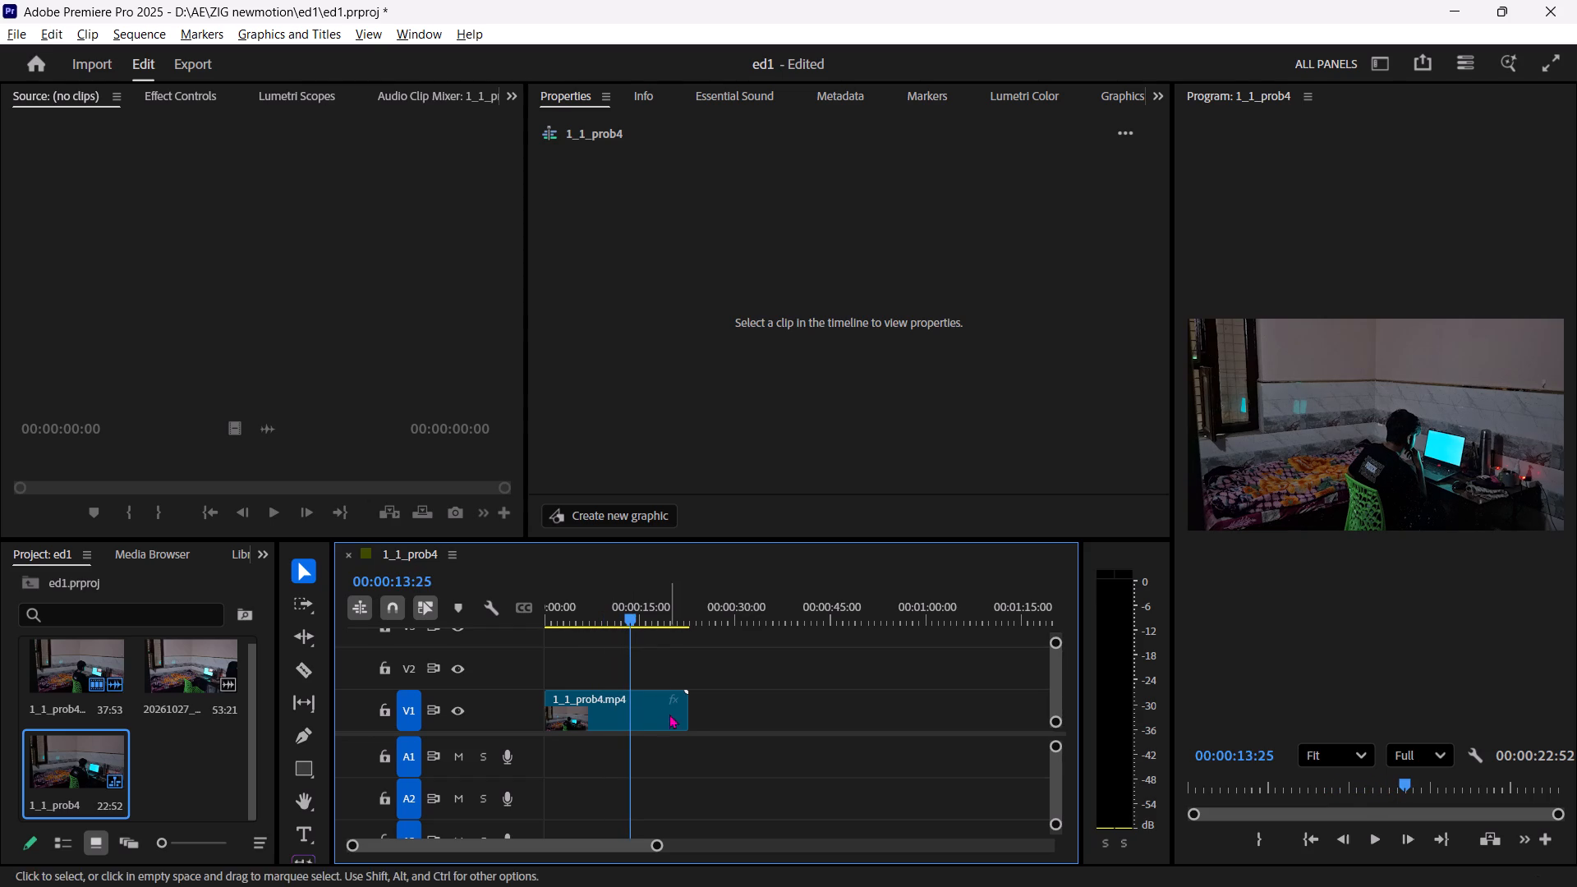
Trim the end of the 1_1_prob4.mp4 clip on V1 back to the playhead at 00:00:13:25.
drag(683, 715, 661, 715)
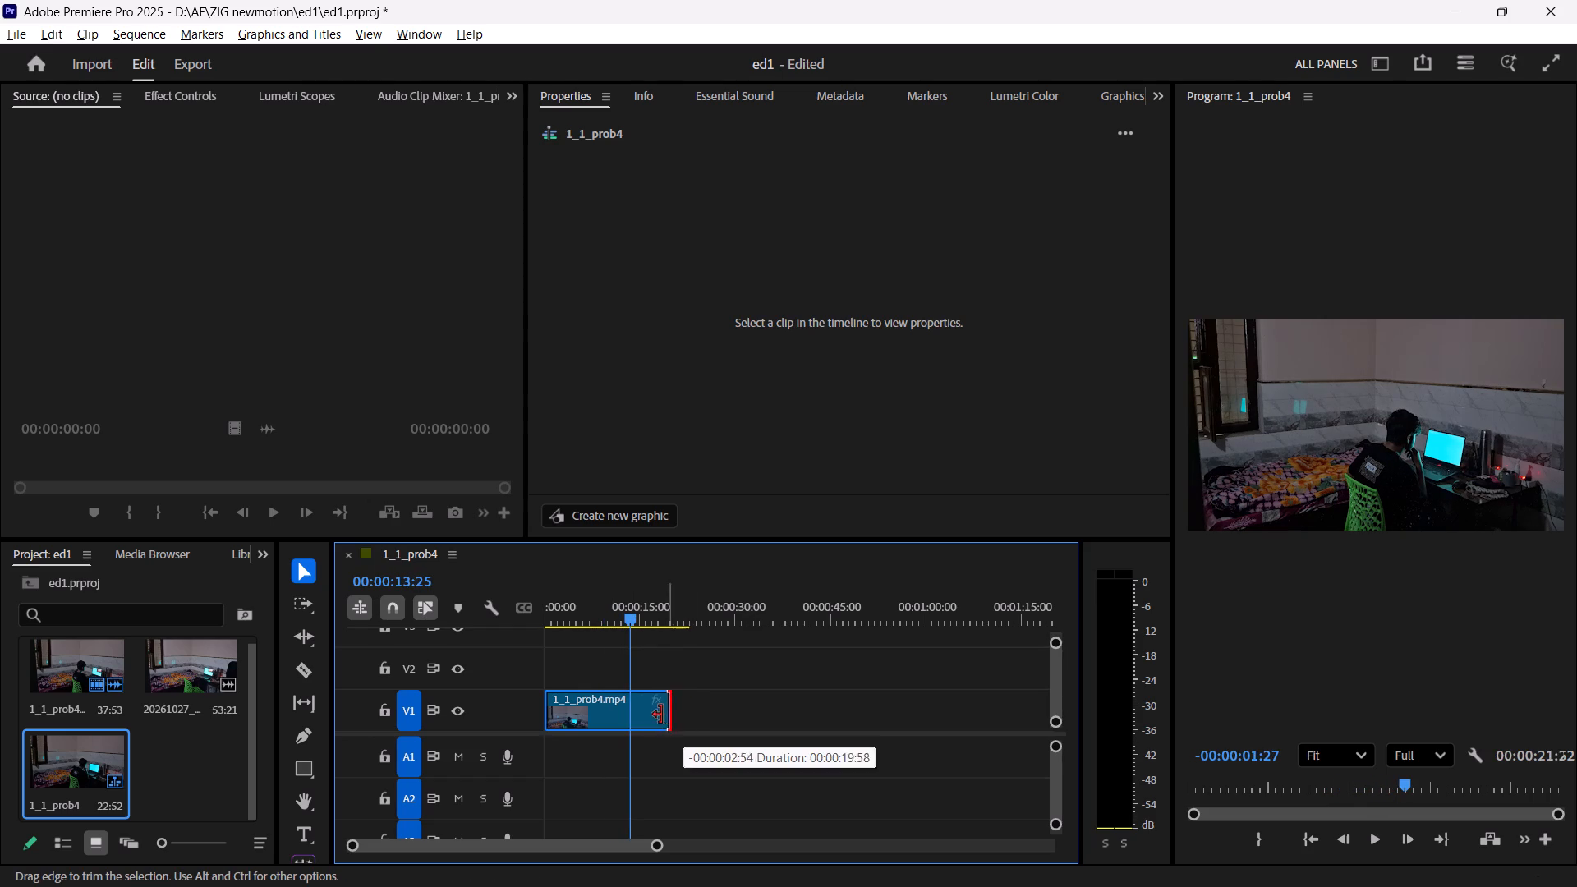
drag(661, 715, 628, 715)
Play the trimmed 1_1_prob4.mp4 clip from the start and return the playhead to 00:00:00:00.
drag(618, 624, 548, 624)
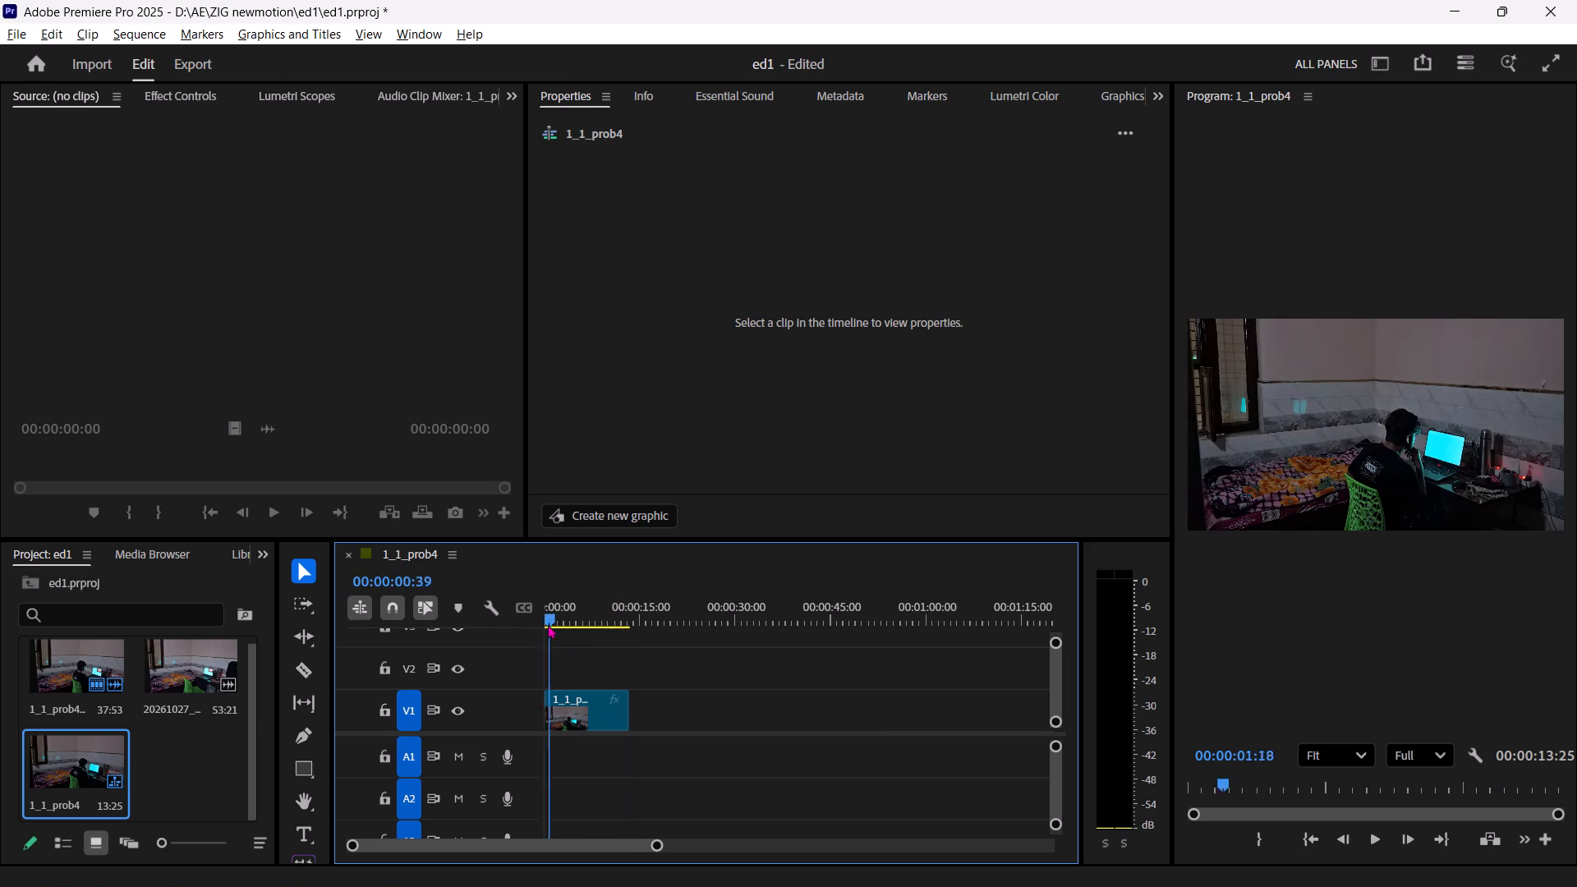
drag(548, 624, 450, 673)
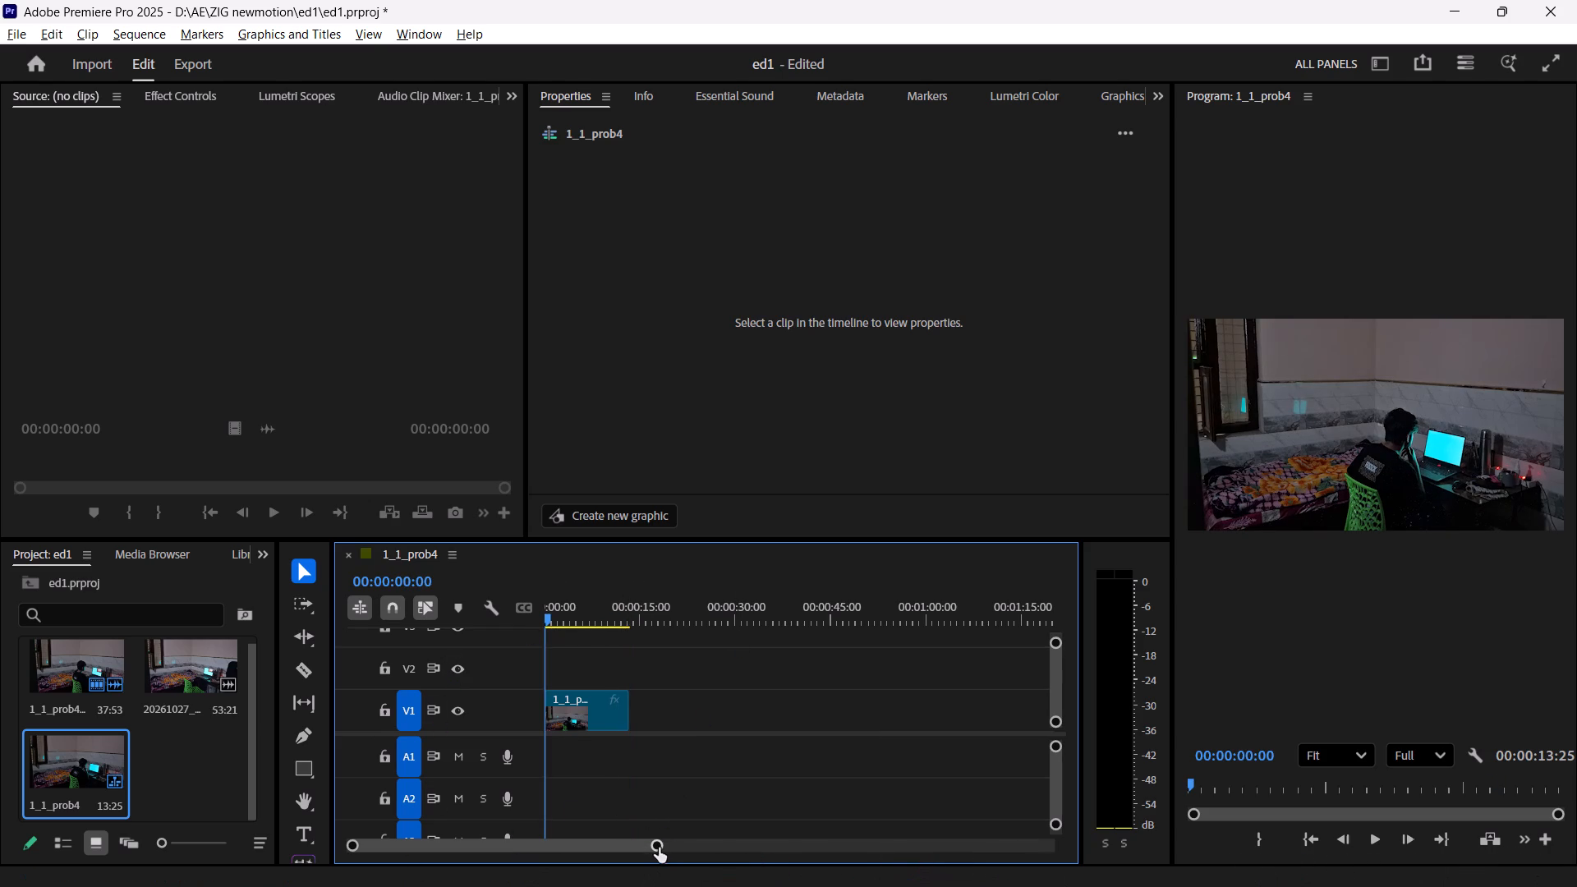
drag(659, 848, 586, 853)
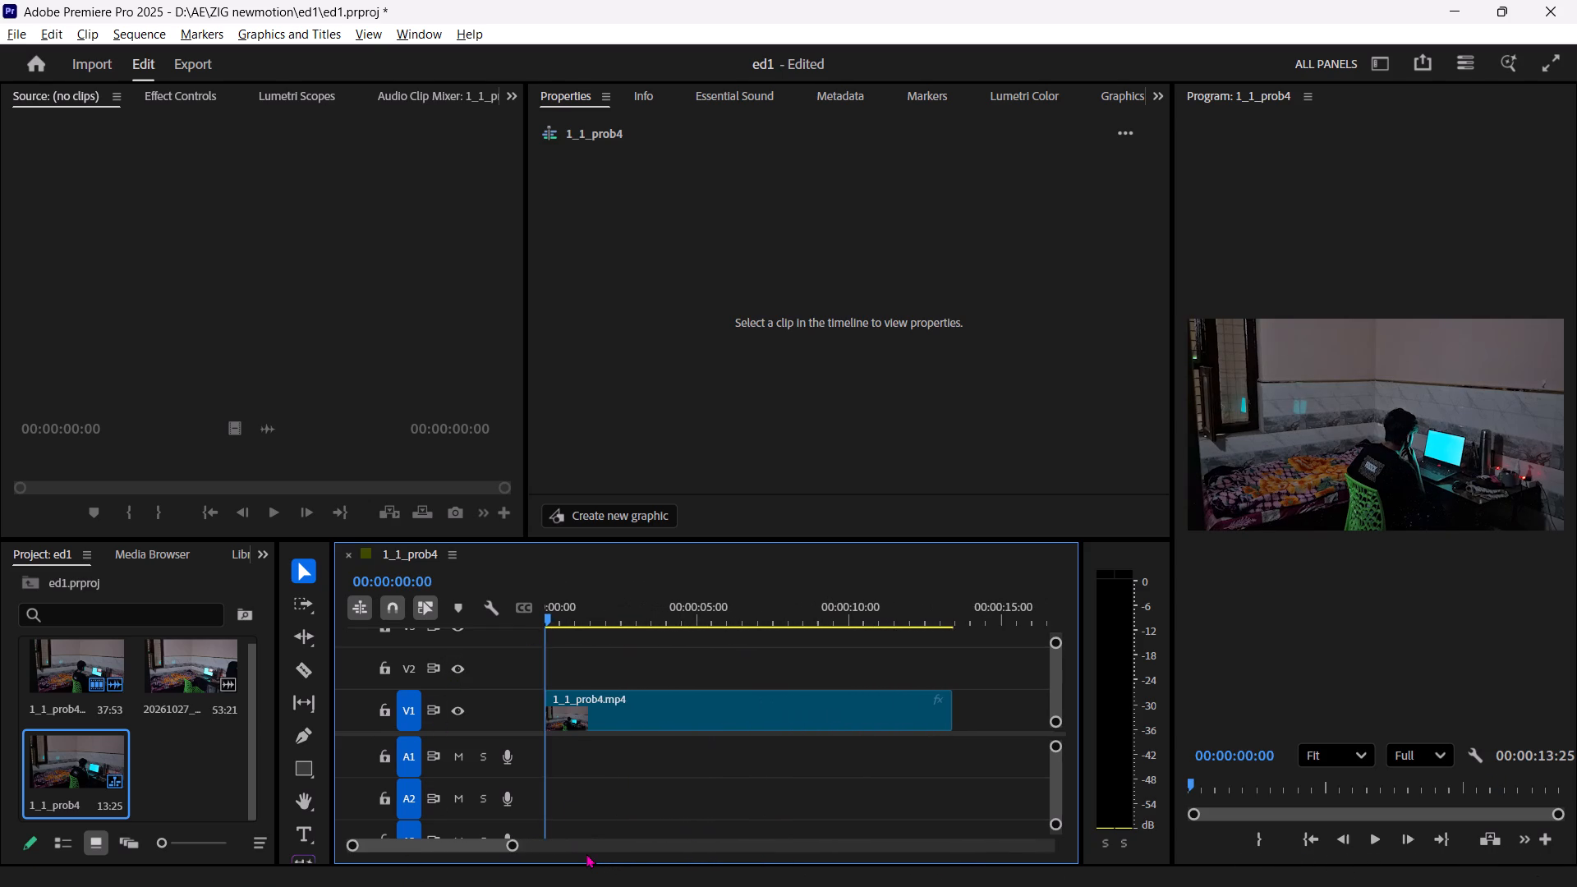
key(space)
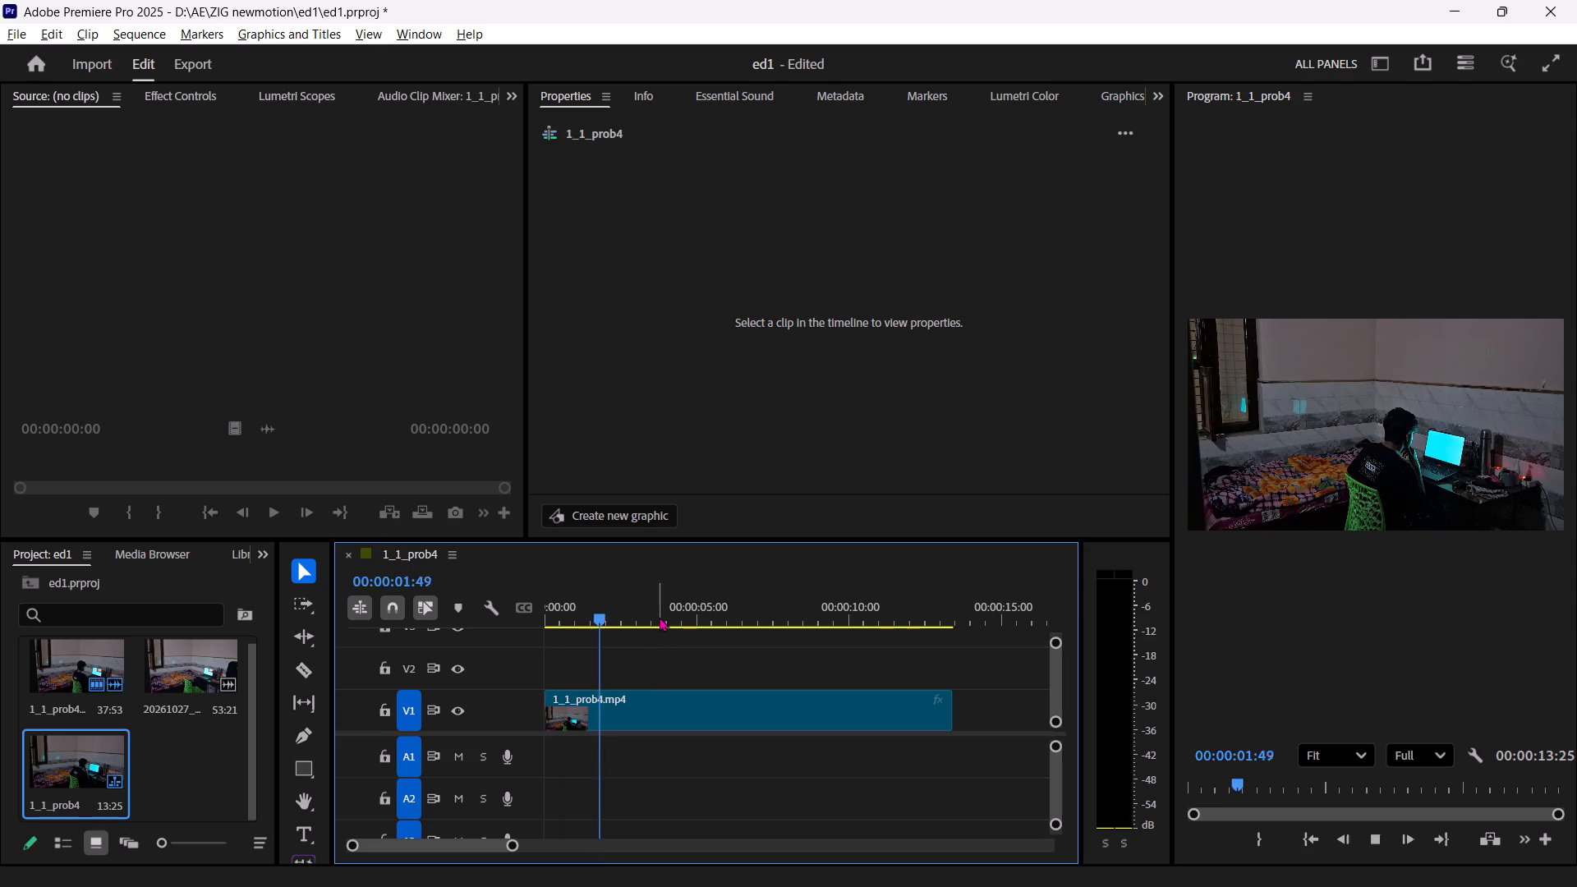
drag(660, 617, 421, 639)
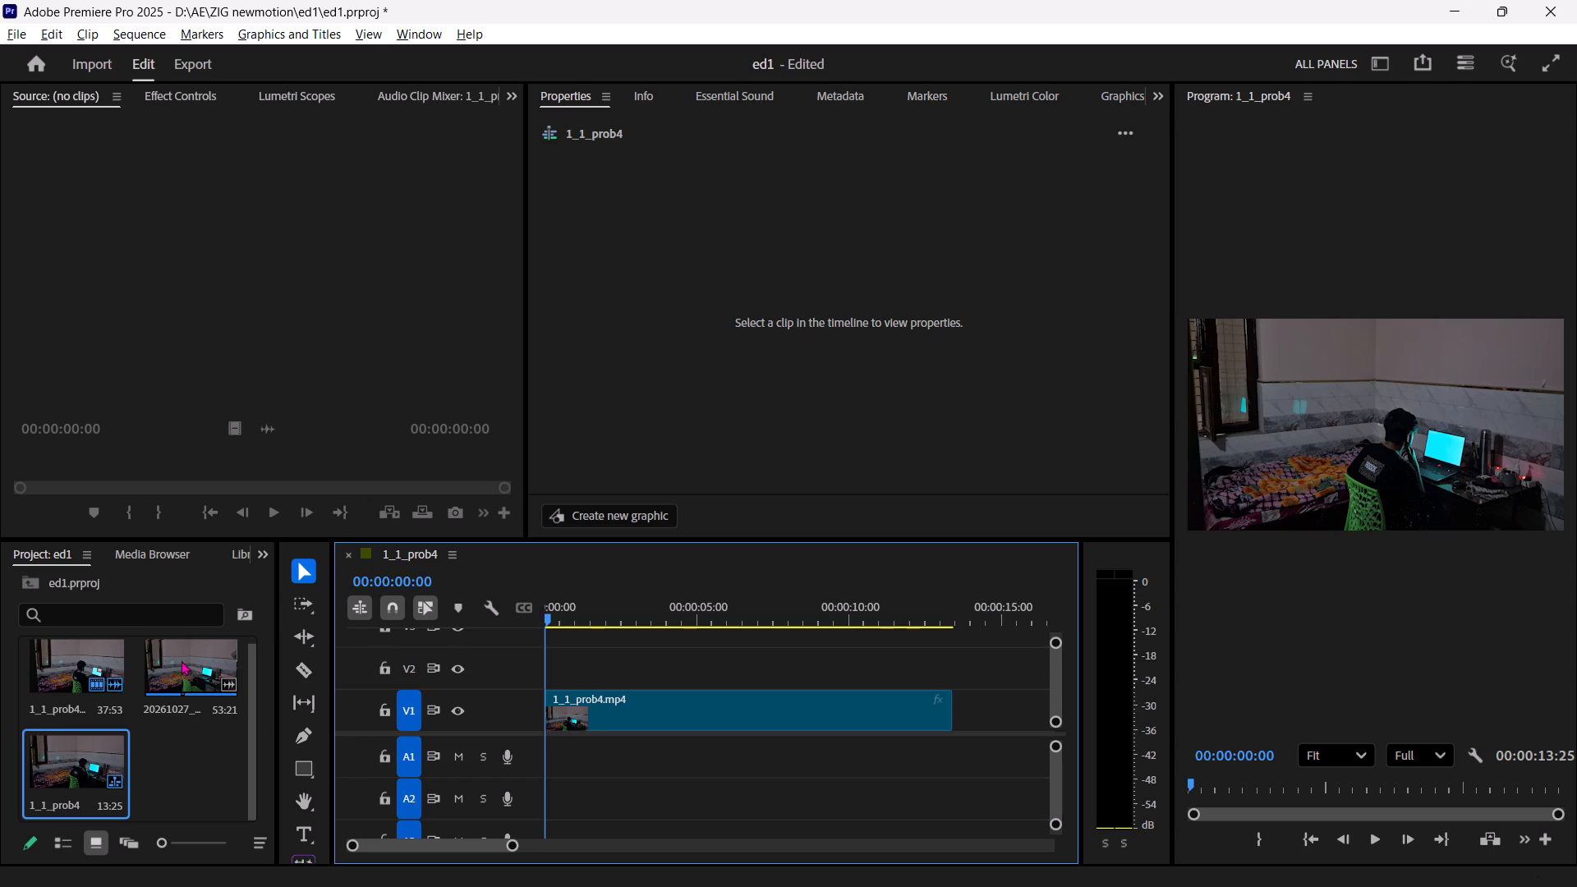
Place the 20261027_005721.mp4 clip on track V2 at the start of the timeline, above 1_1_prob4.mp4.
click(182, 660)
drag(182, 660, 545, 678)
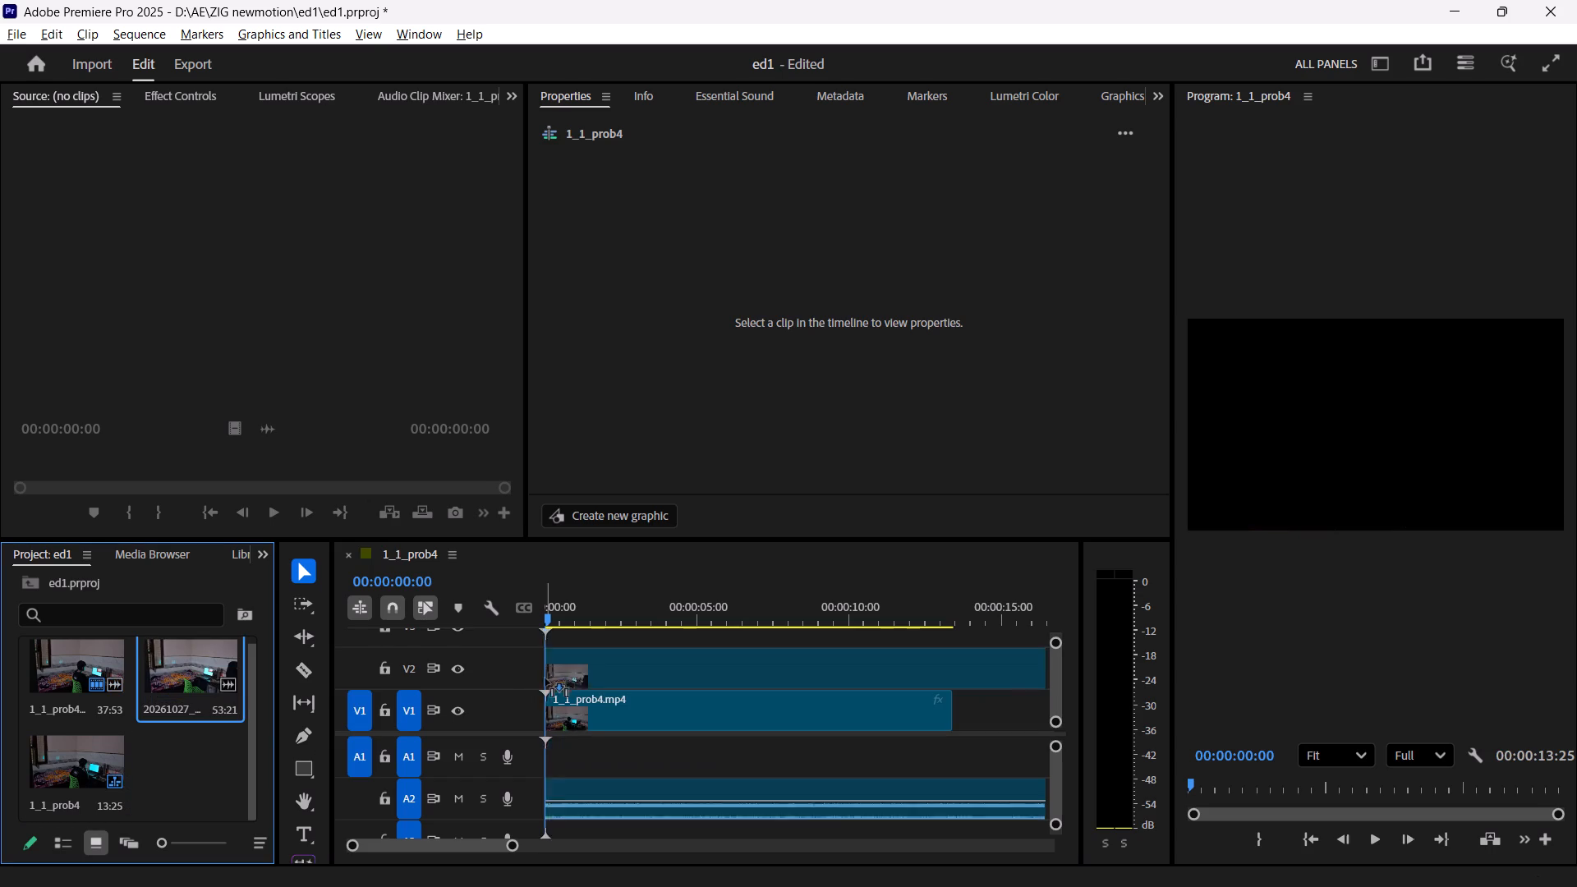
drag(545, 678, 540, 668)
Unlink the 20261027_005721.mp4 clip's video from its audio and delete the audio from track A2.
click(568, 788)
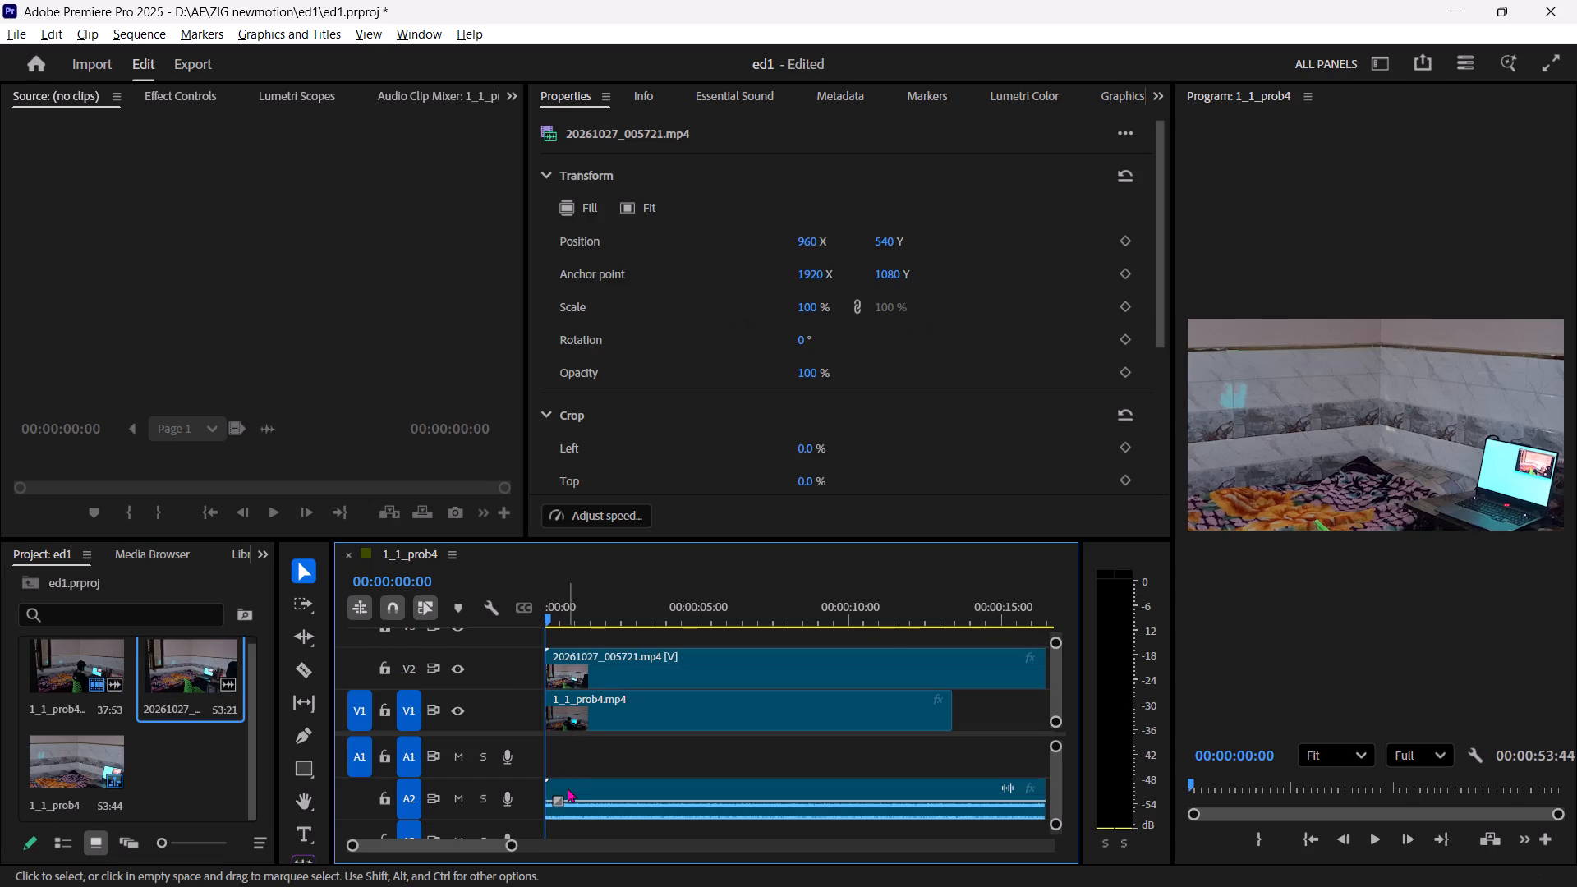
right_click(568, 788)
click(640, 383)
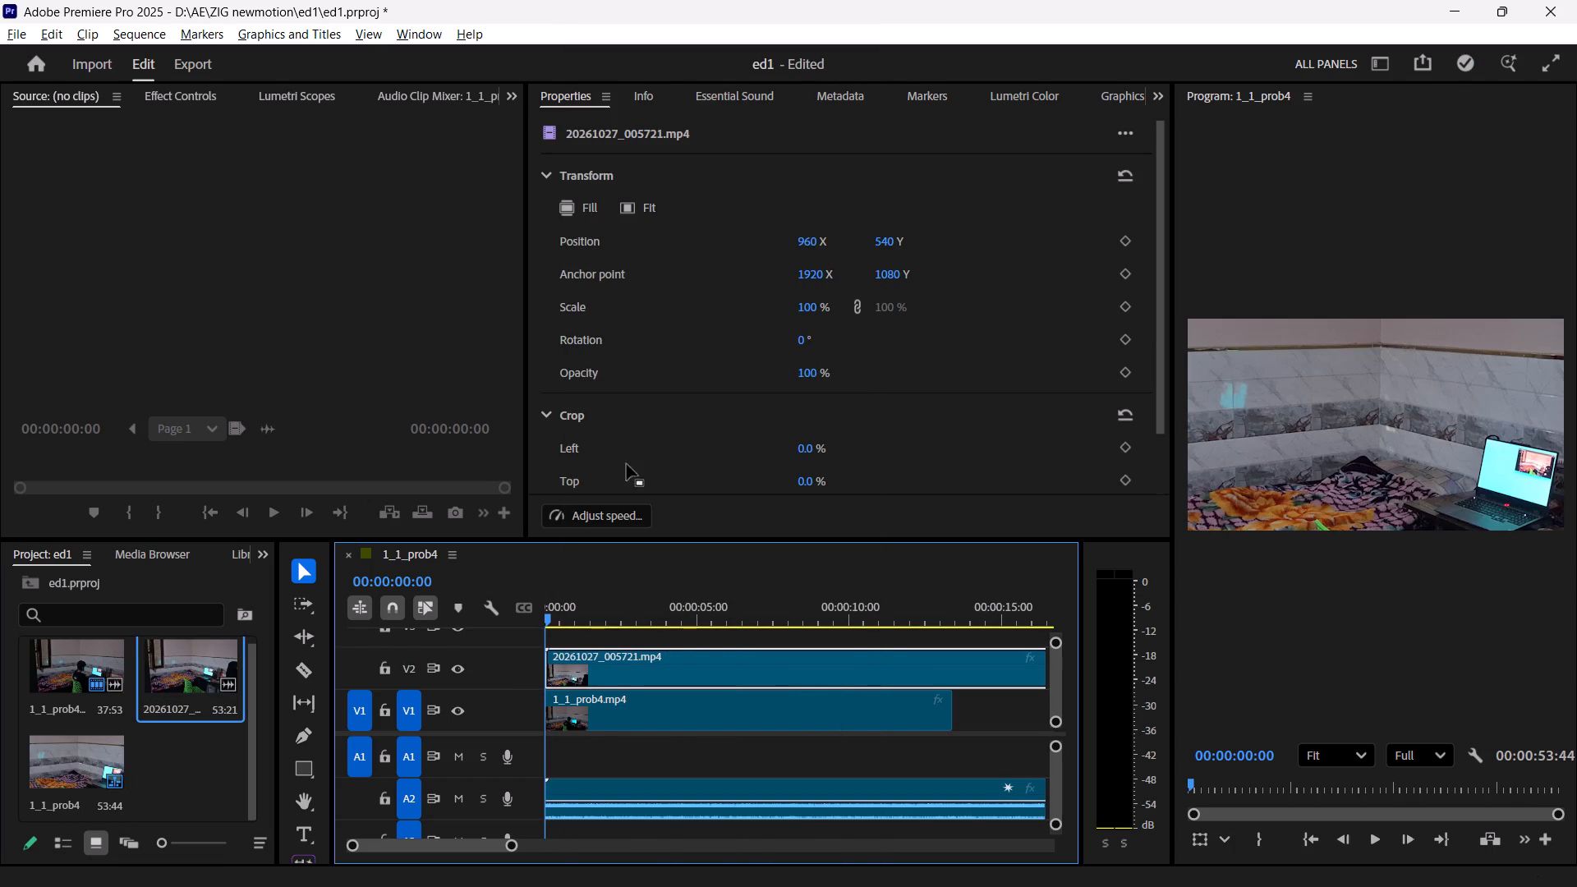
click(609, 783)
key(Delete)
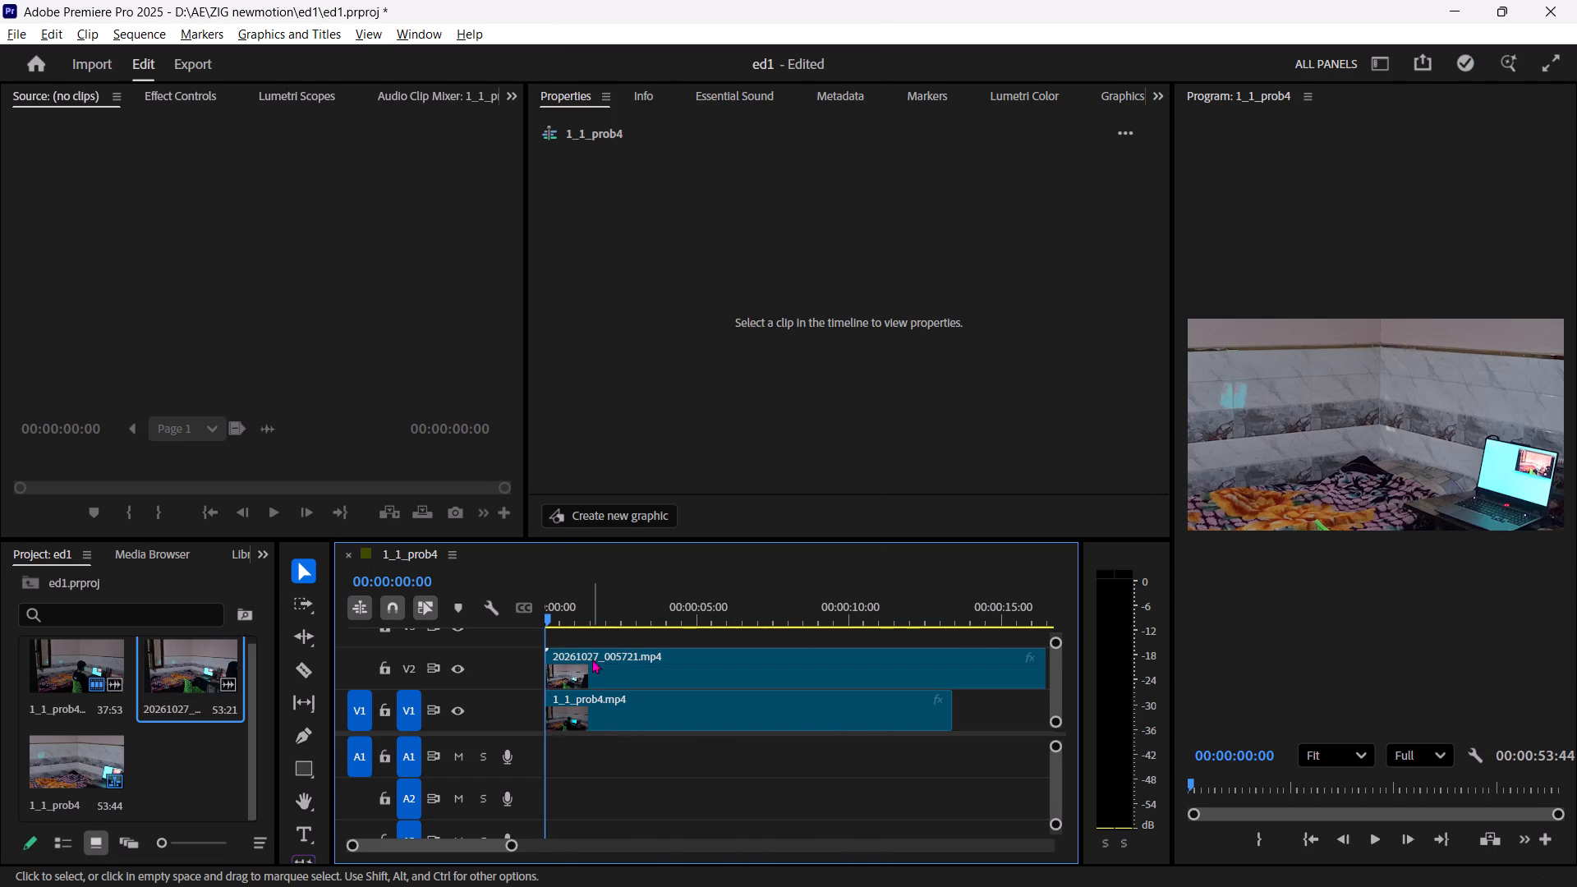
Scrub and play through the 20261027_005721.mp4 clip on V2 to examine which part of the footage is usable.
drag(595, 623, 564, 605)
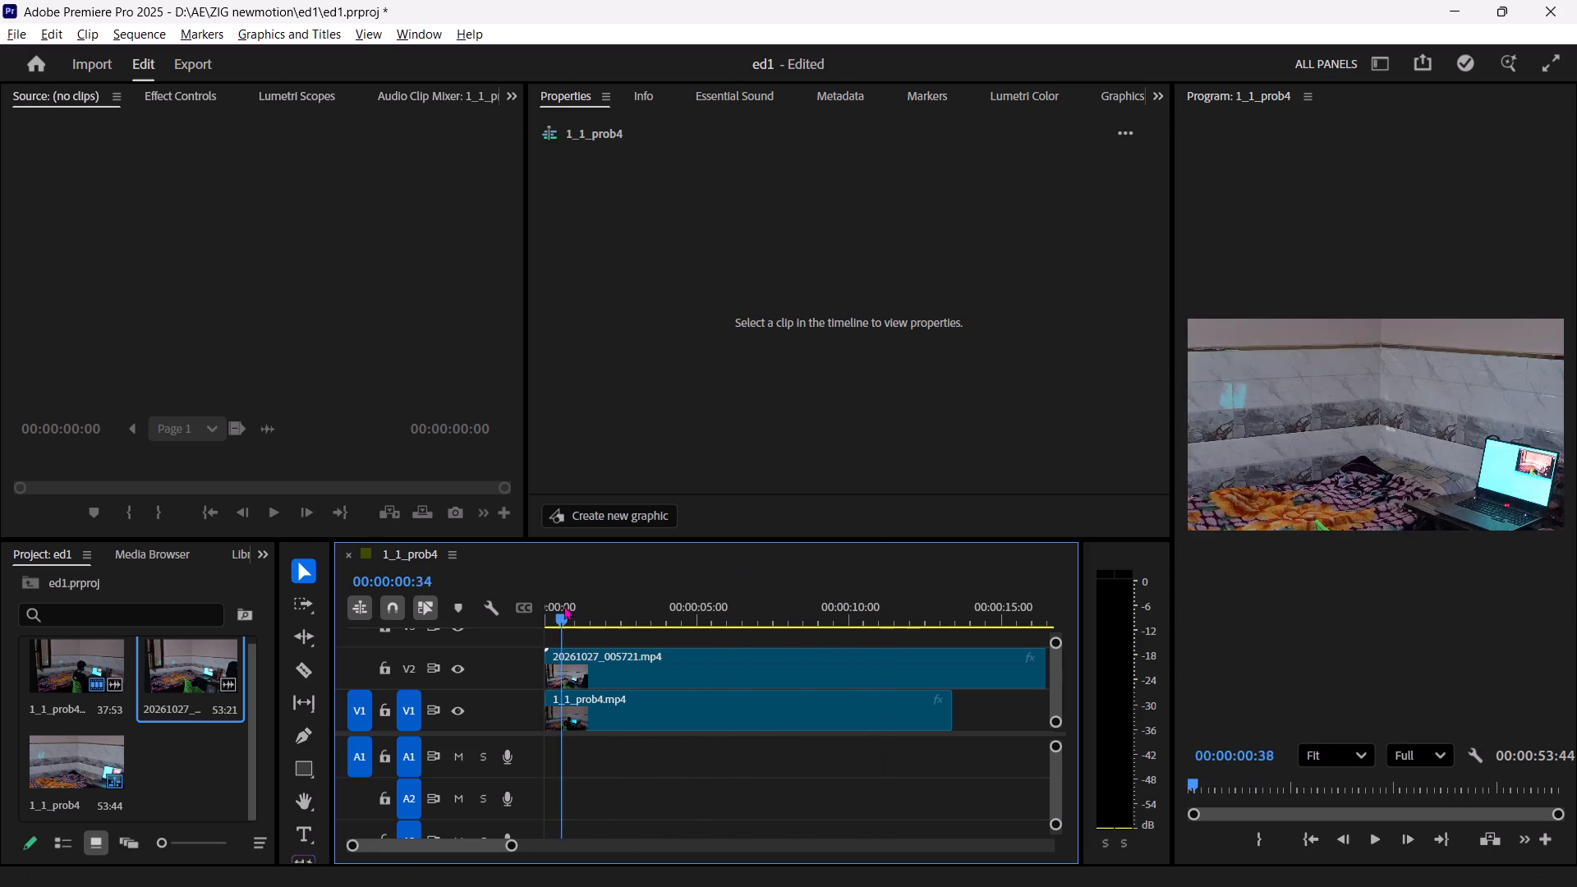
drag(564, 605, 766, 560)
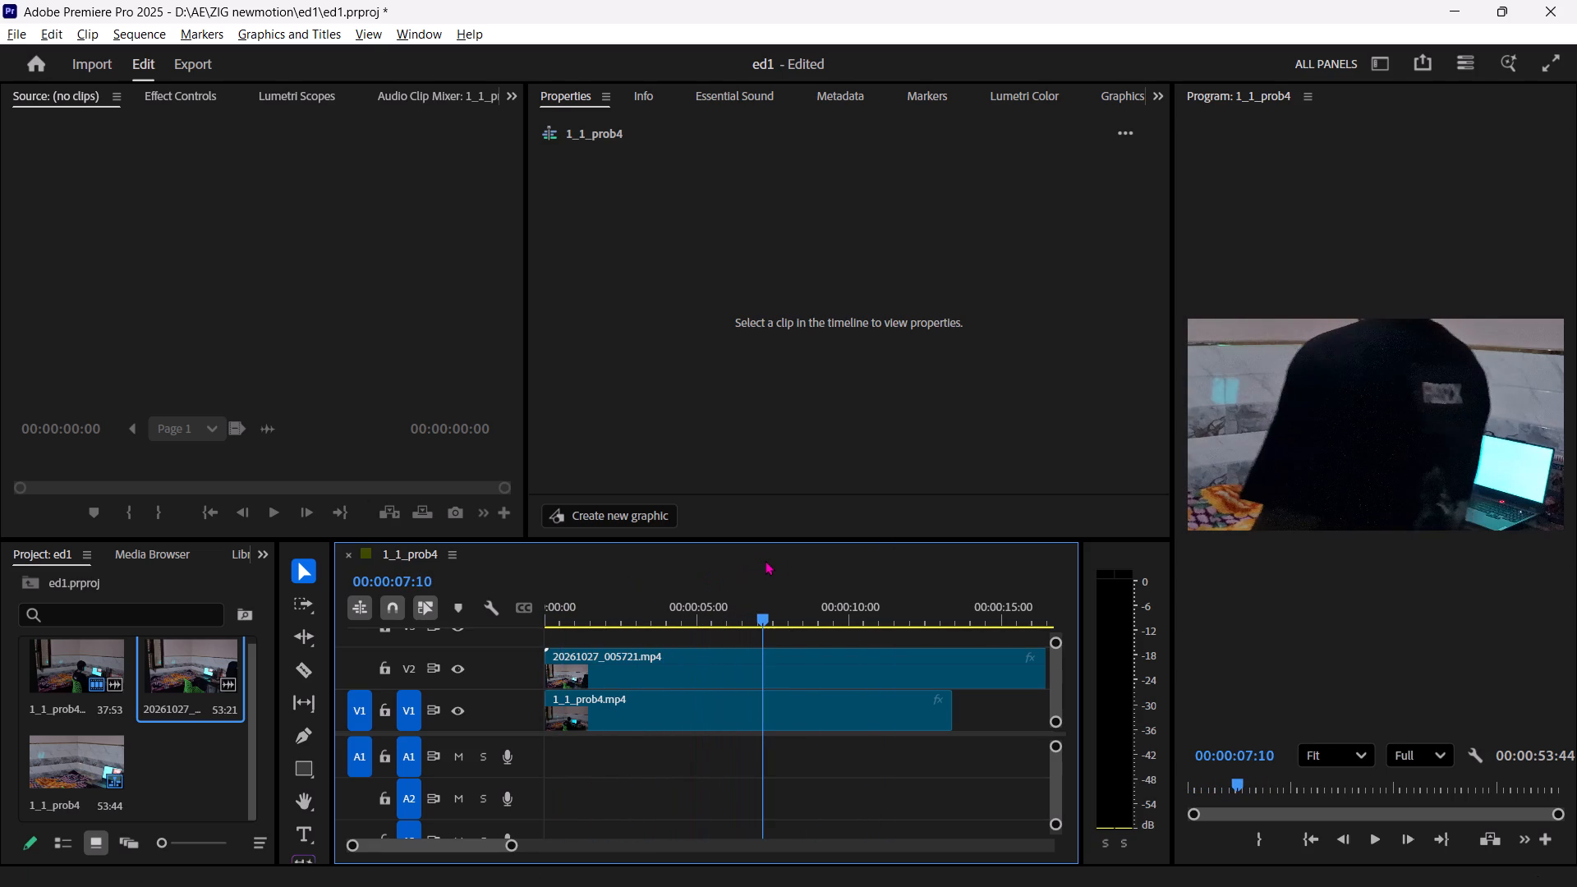
drag(766, 560, 869, 568)
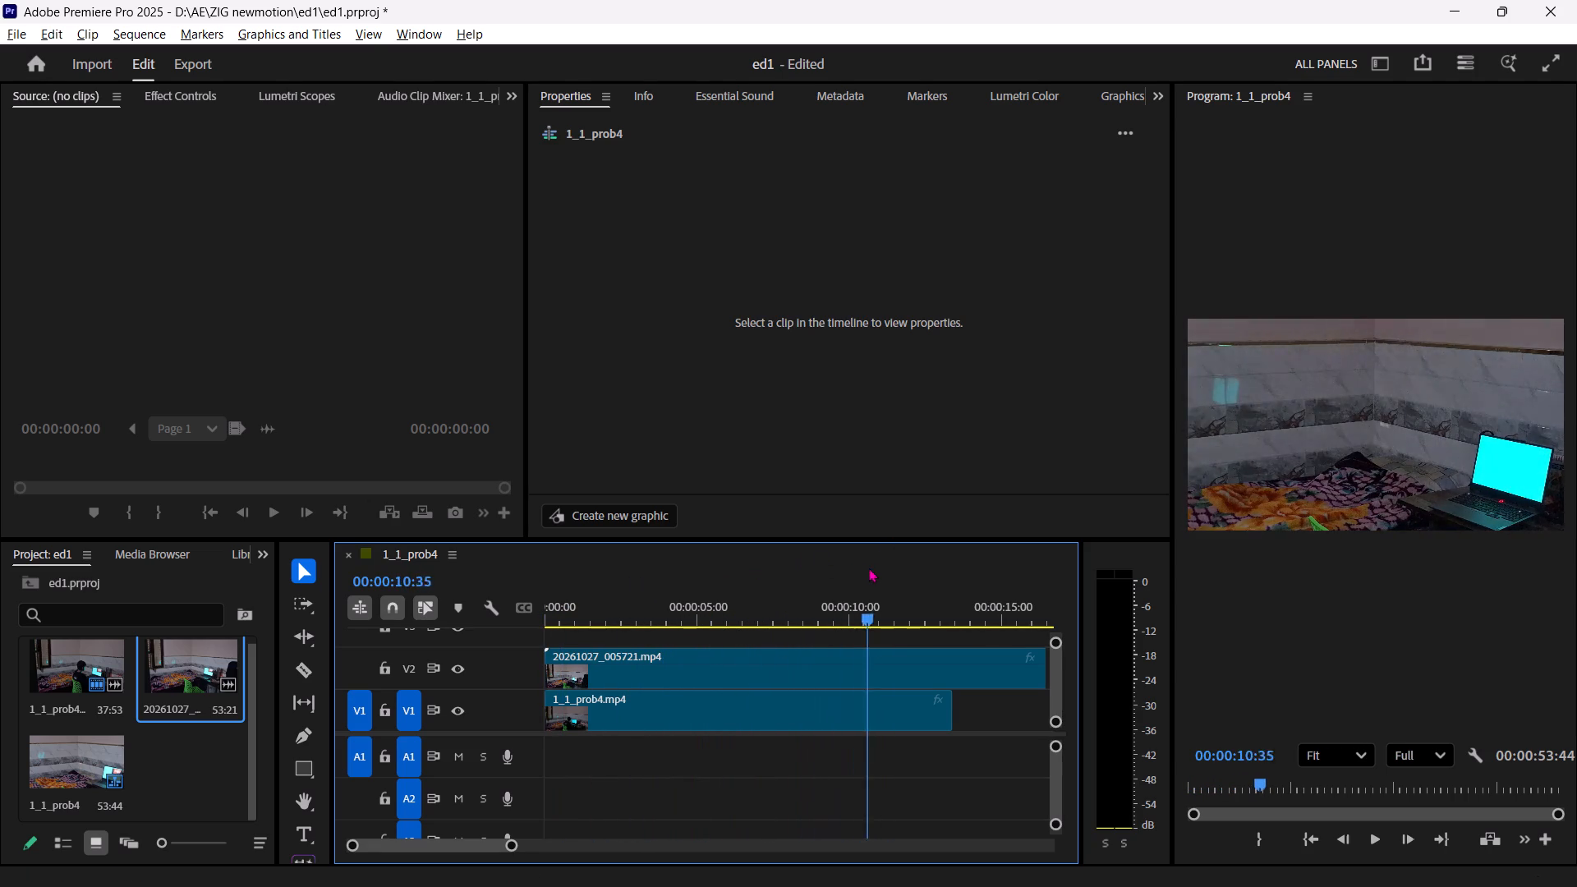
drag(869, 568, 954, 571)
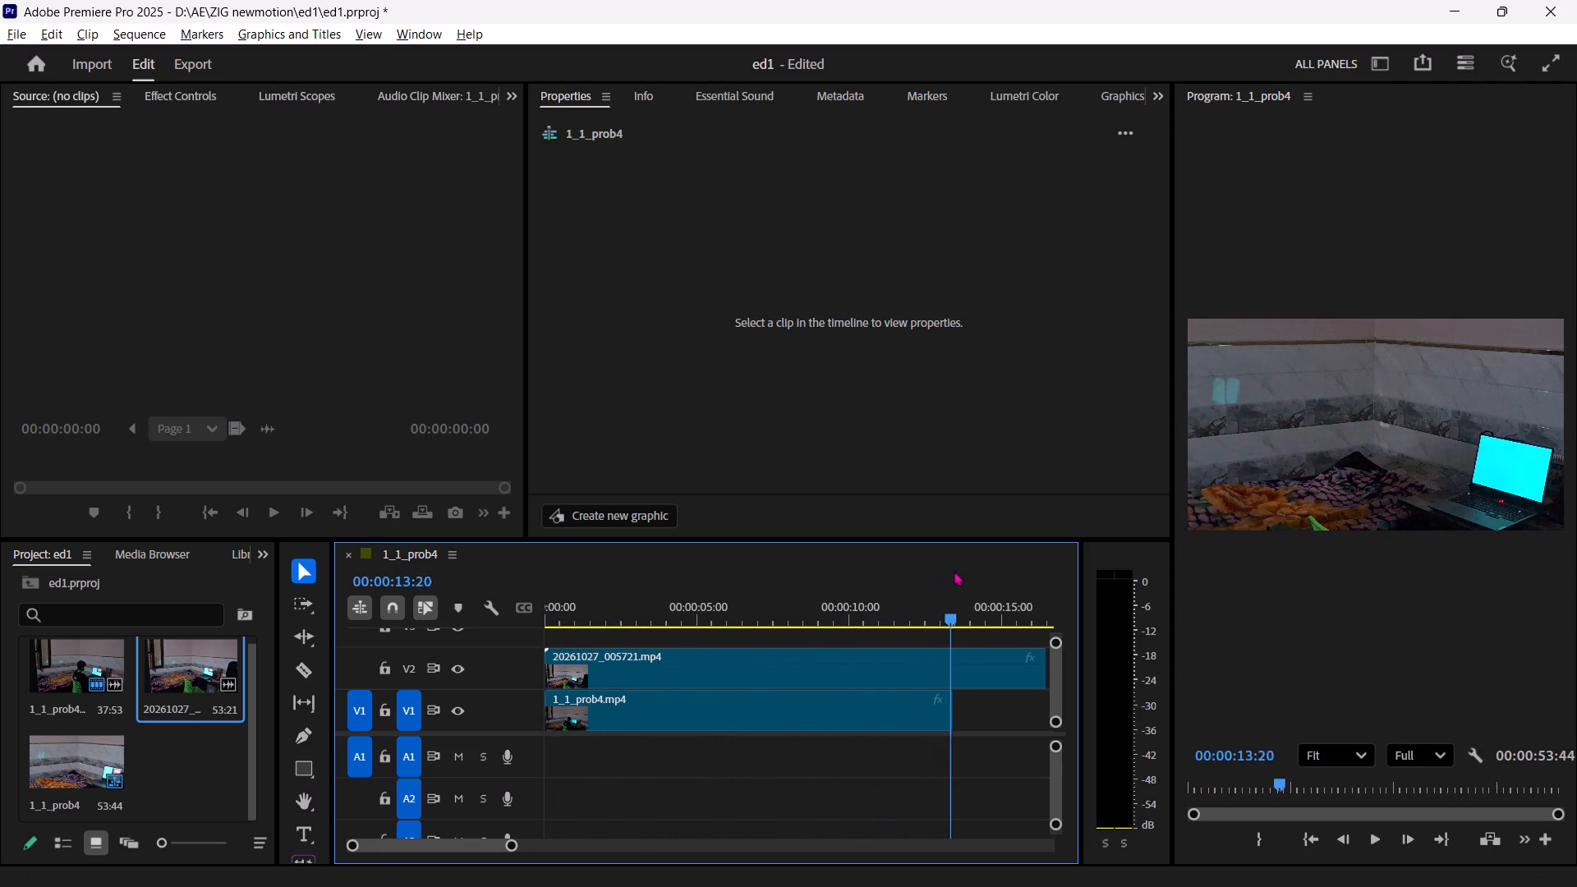
drag(954, 571, 970, 571)
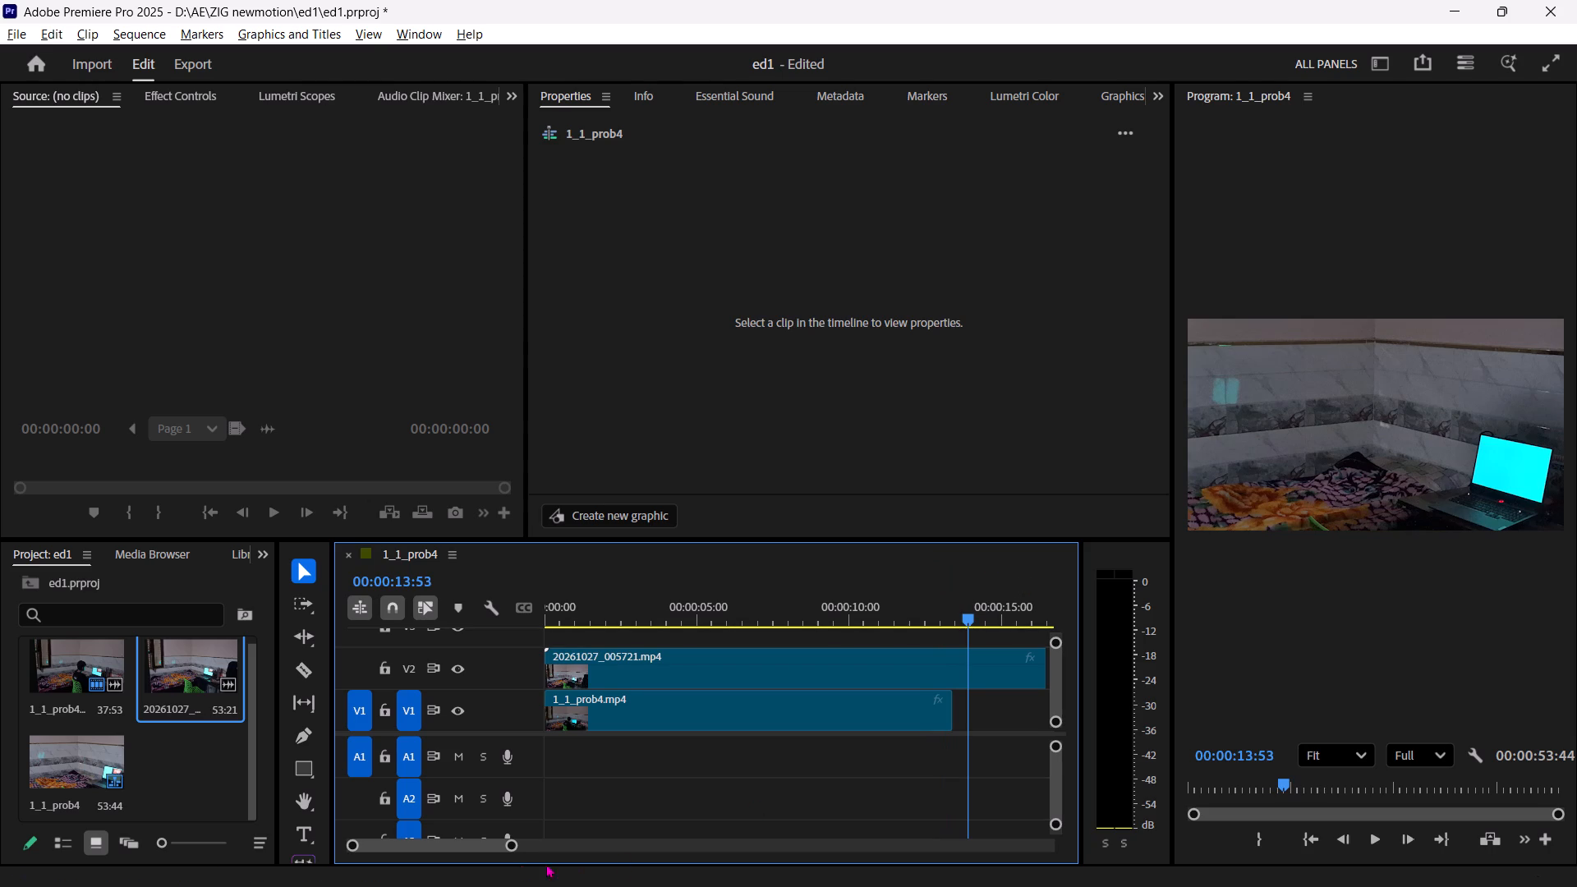
drag(517, 845, 635, 808)
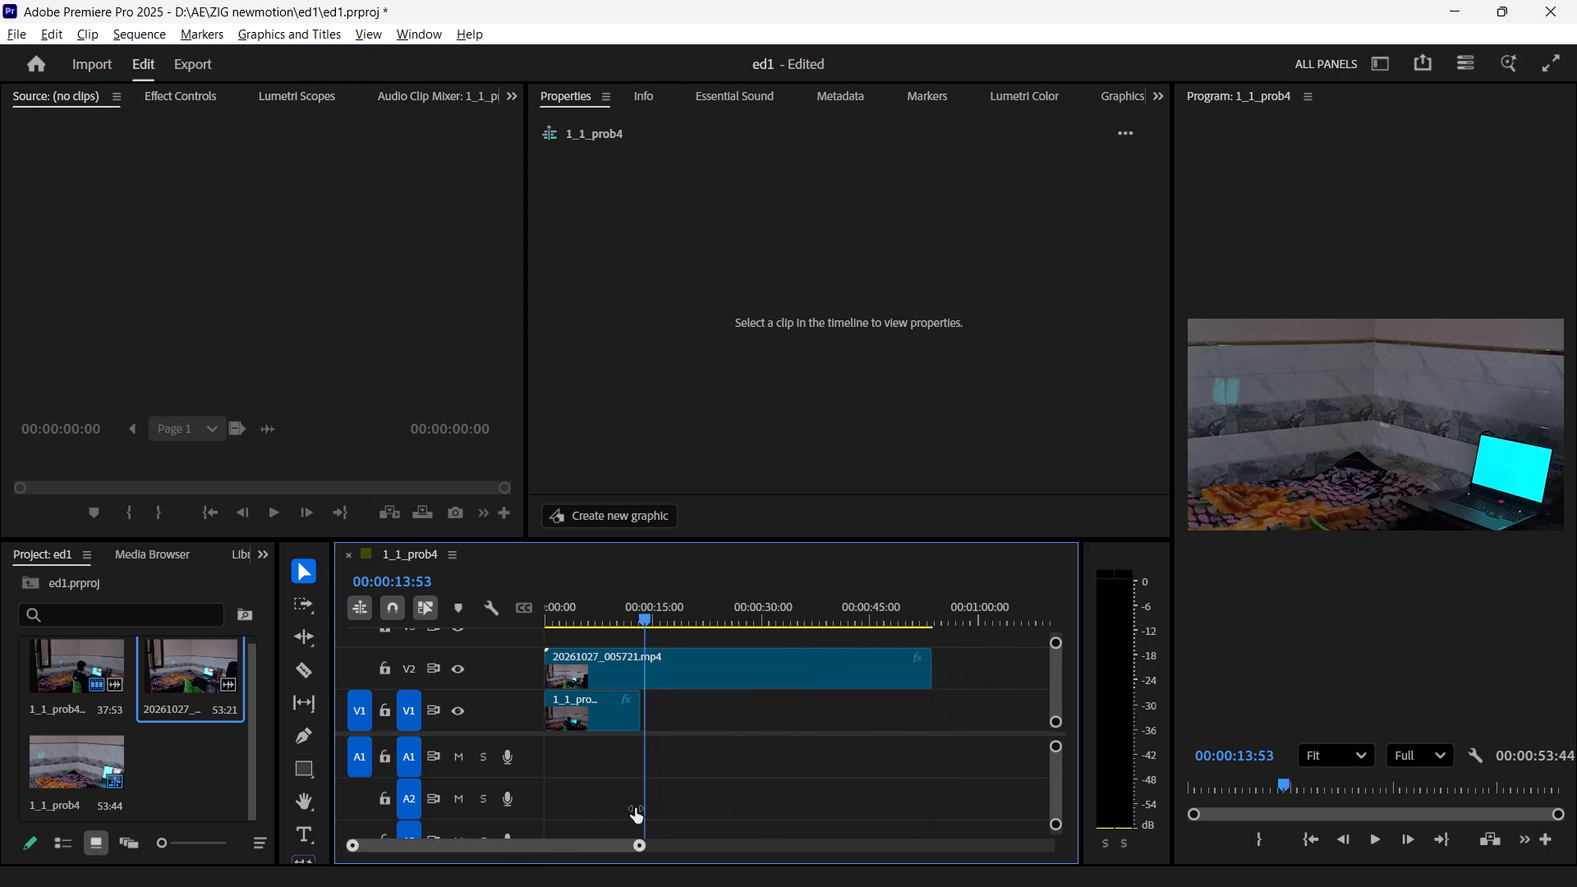
drag(635, 808, 641, 808)
key(space)
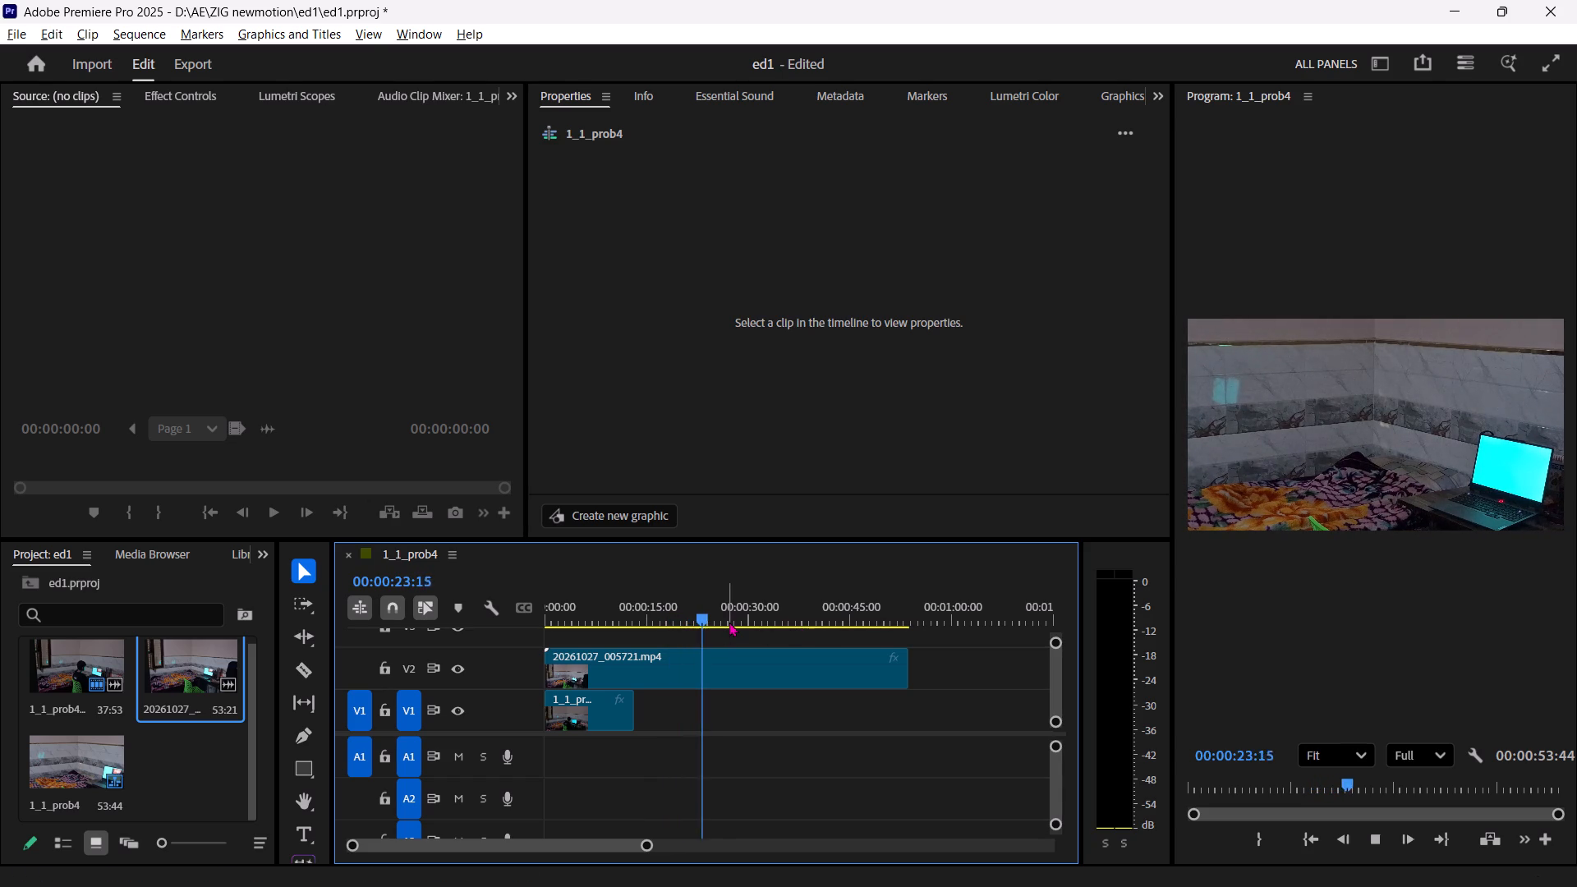
drag(729, 622, 569, 658)
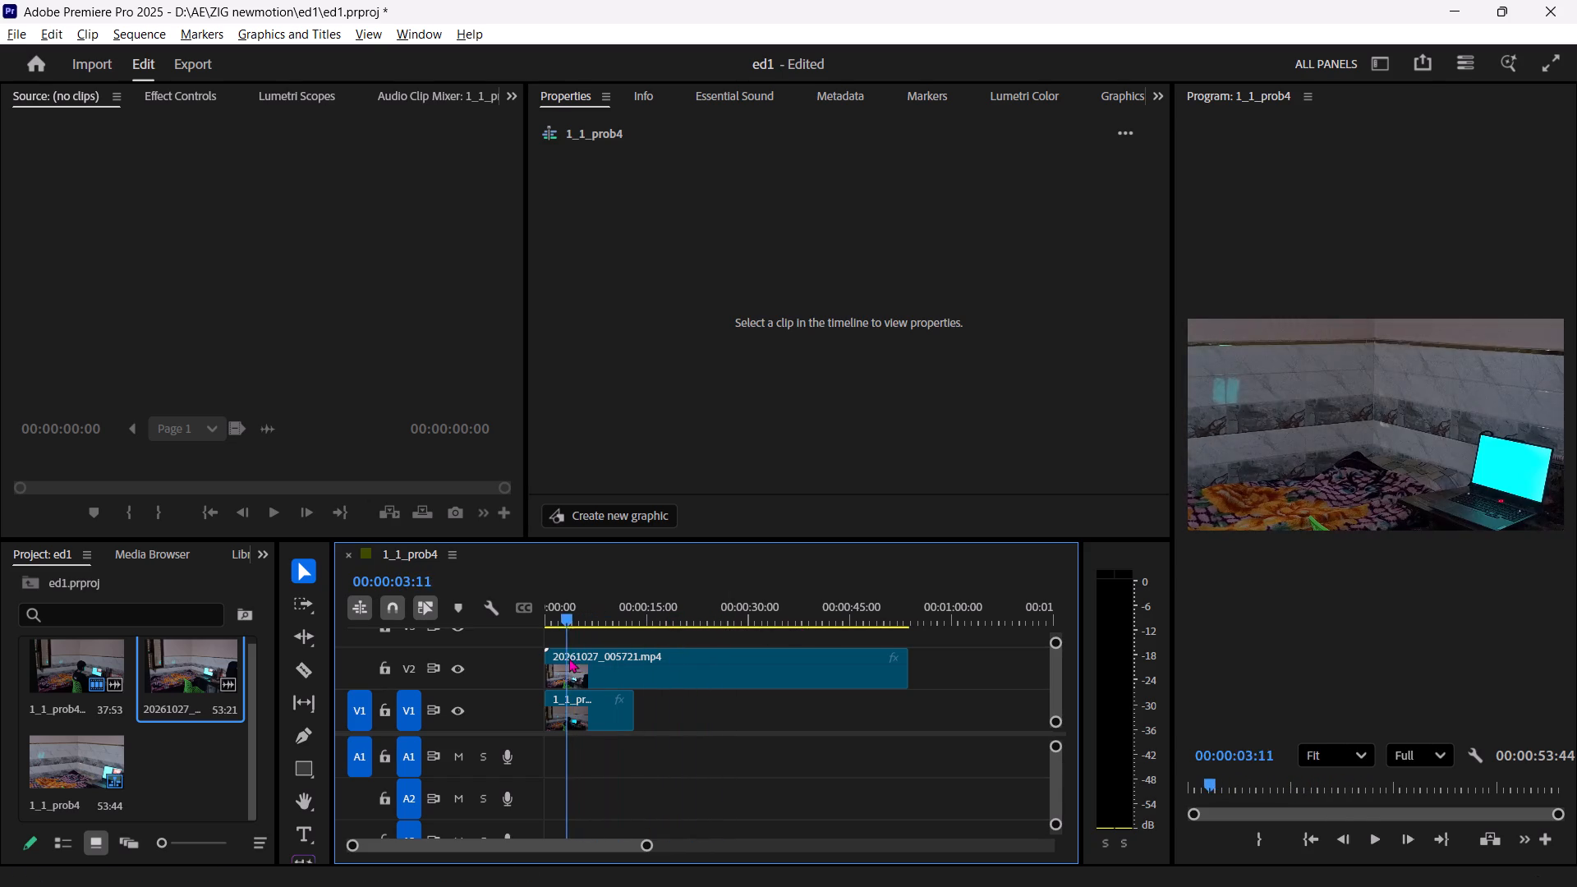
Locate the cut point at 00:00:25:06 and split the 20261027_005721.mp4 clip there with the Razor tool.
drag(569, 658, 729, 619)
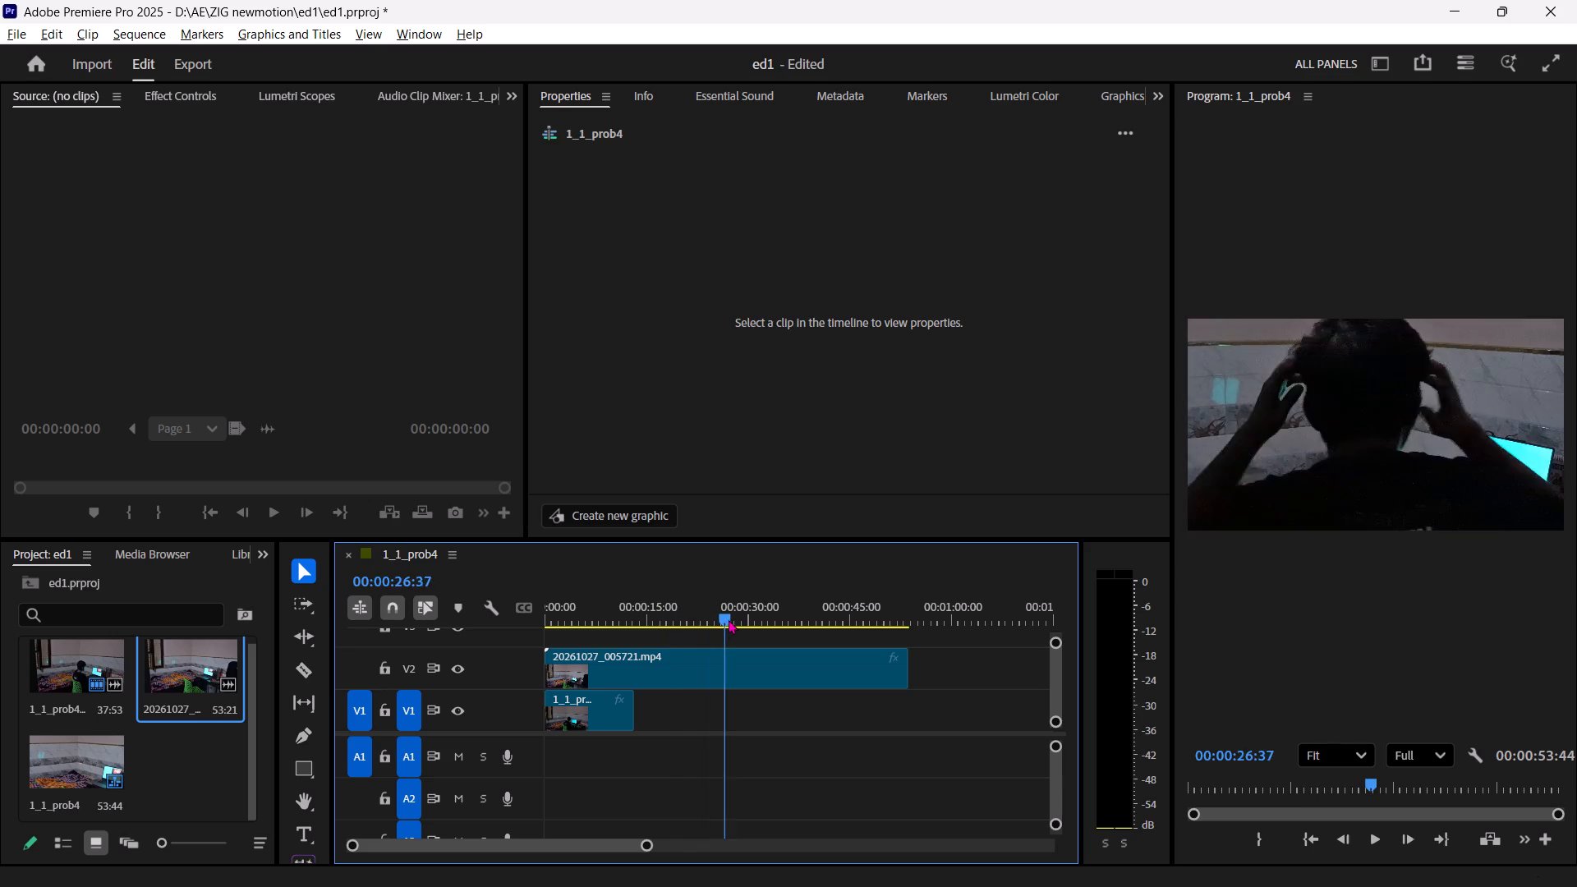
drag(729, 619, 733, 617)
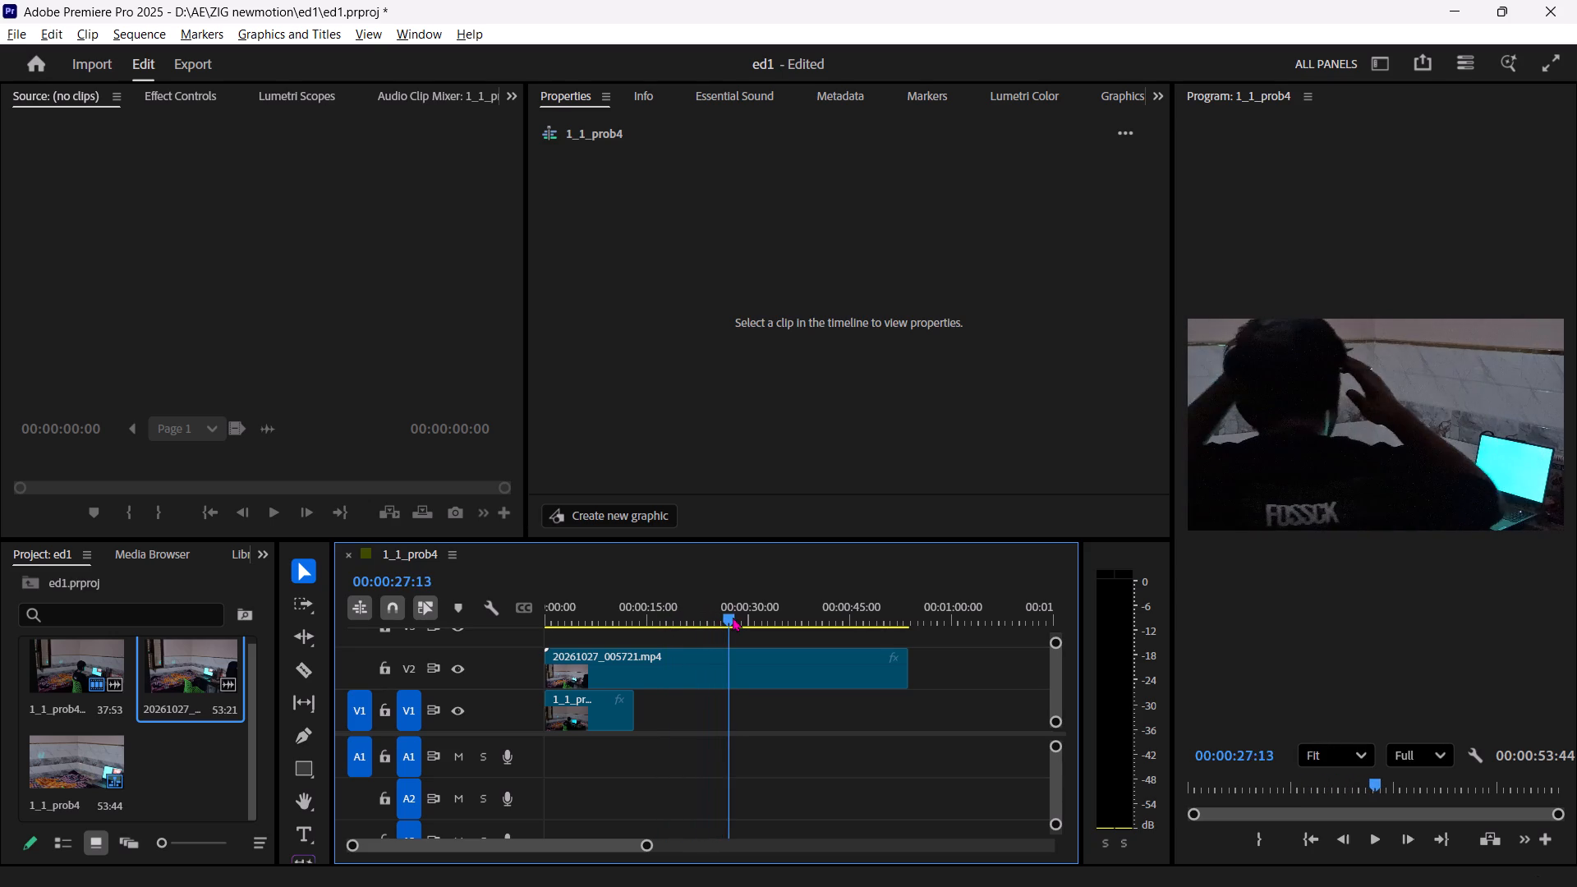
drag(733, 617, 720, 616)
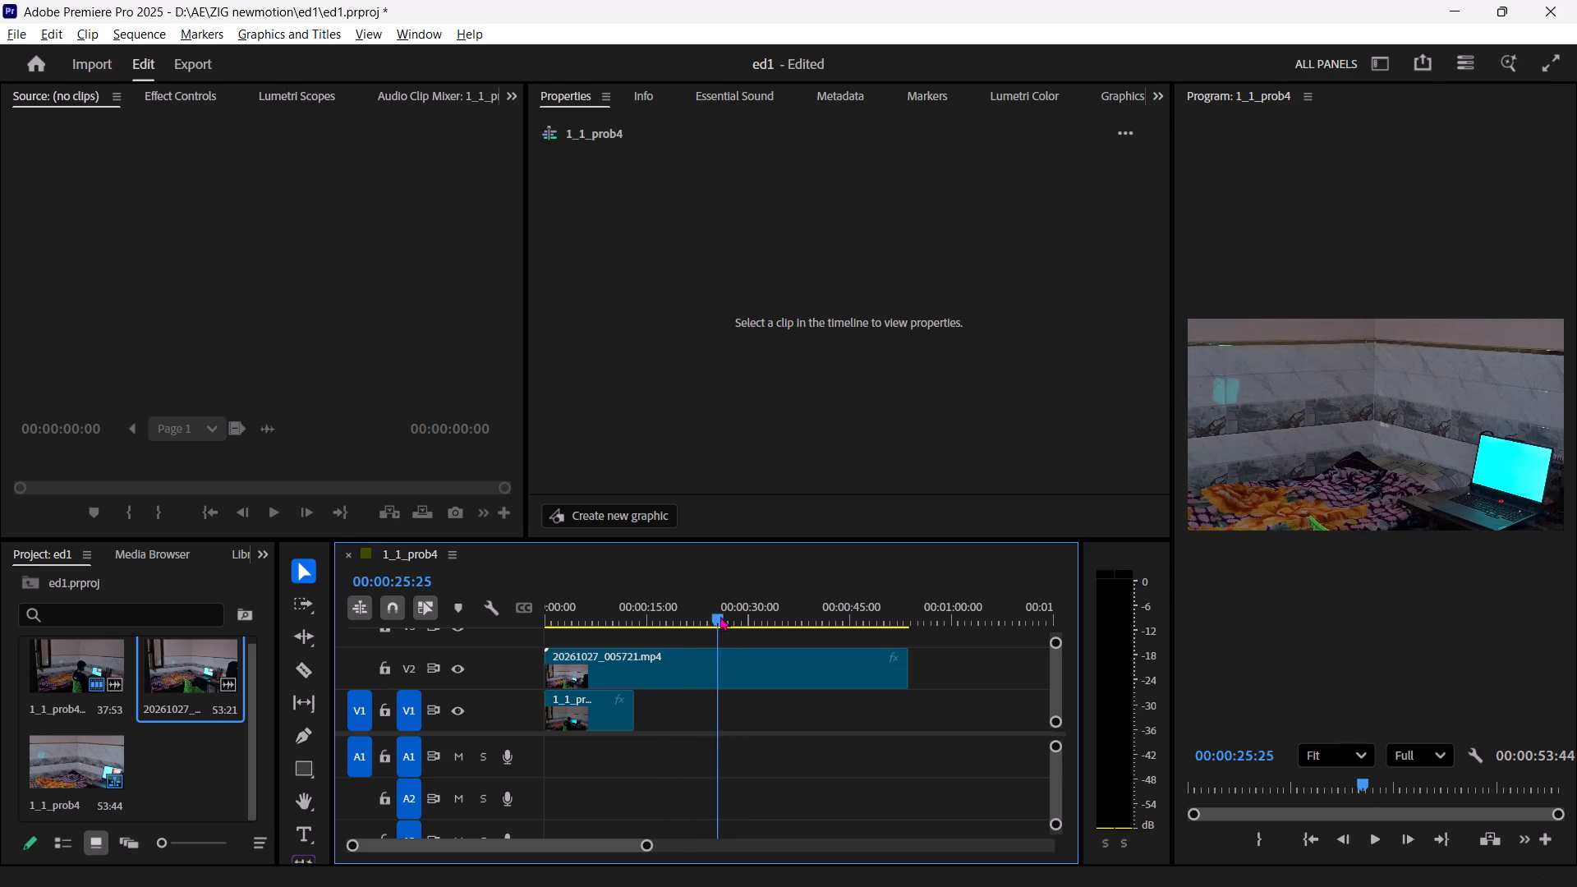
drag(720, 616, 723, 616)
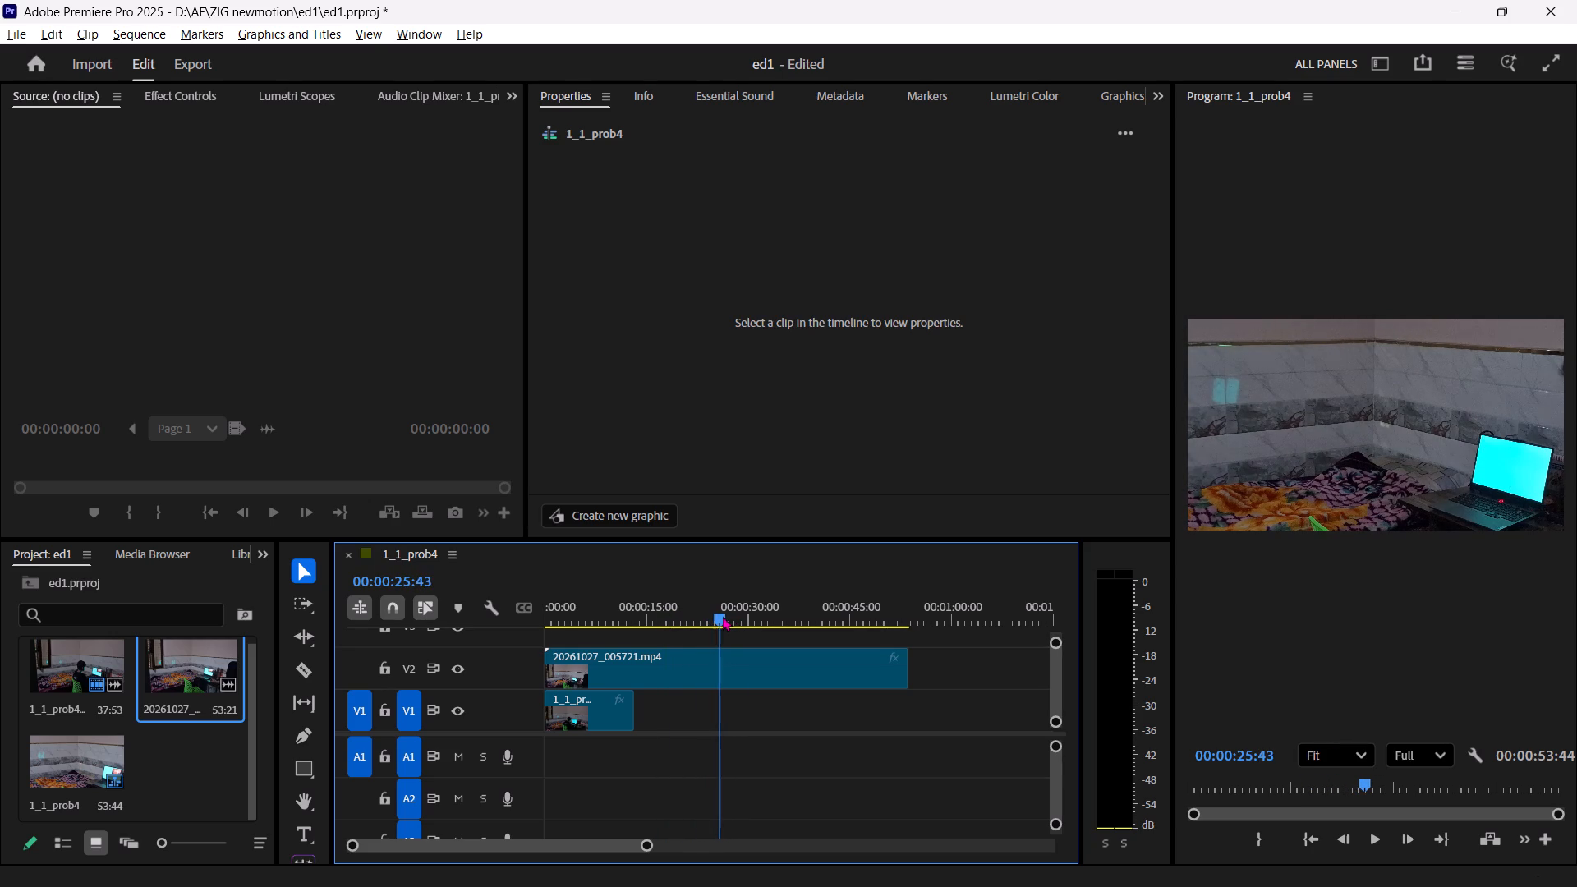
drag(723, 616, 720, 620)
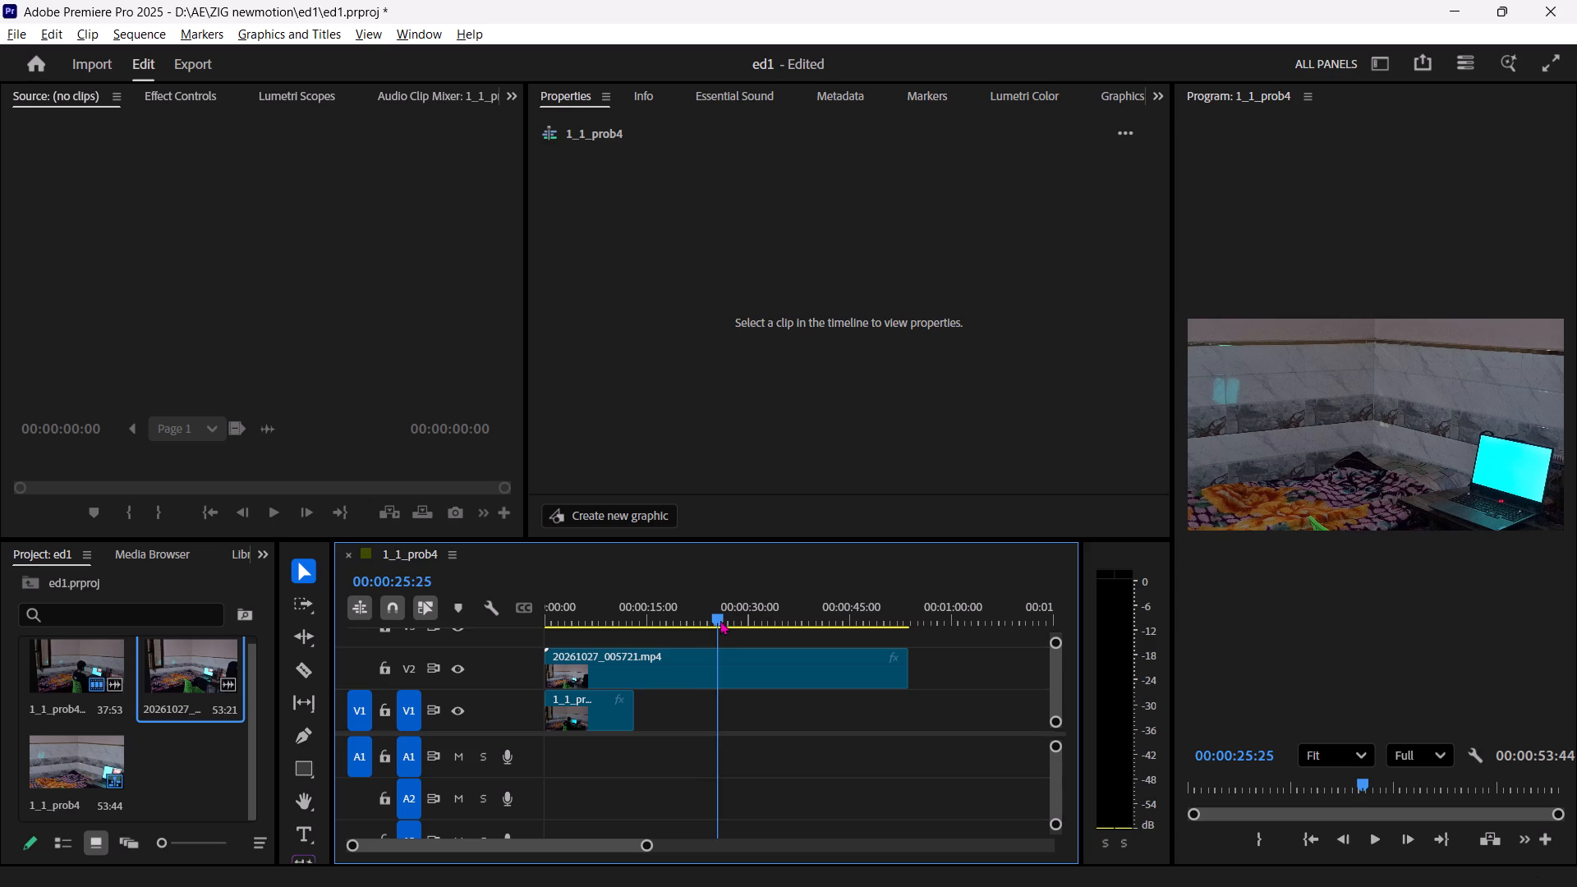
drag(720, 620, 718, 620)
click(715, 679)
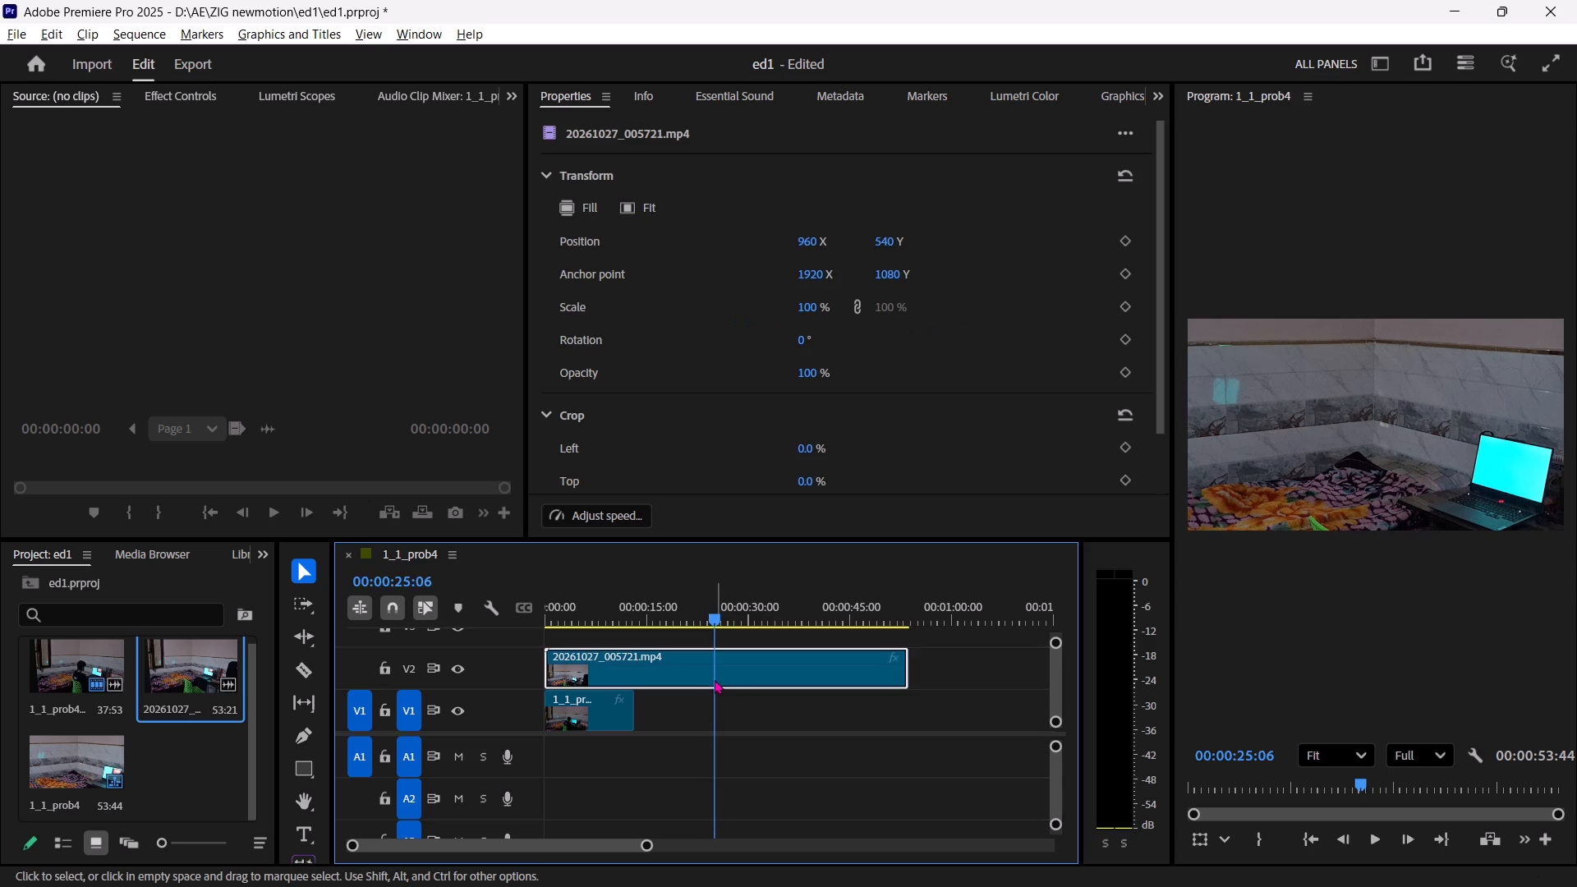
key(c)
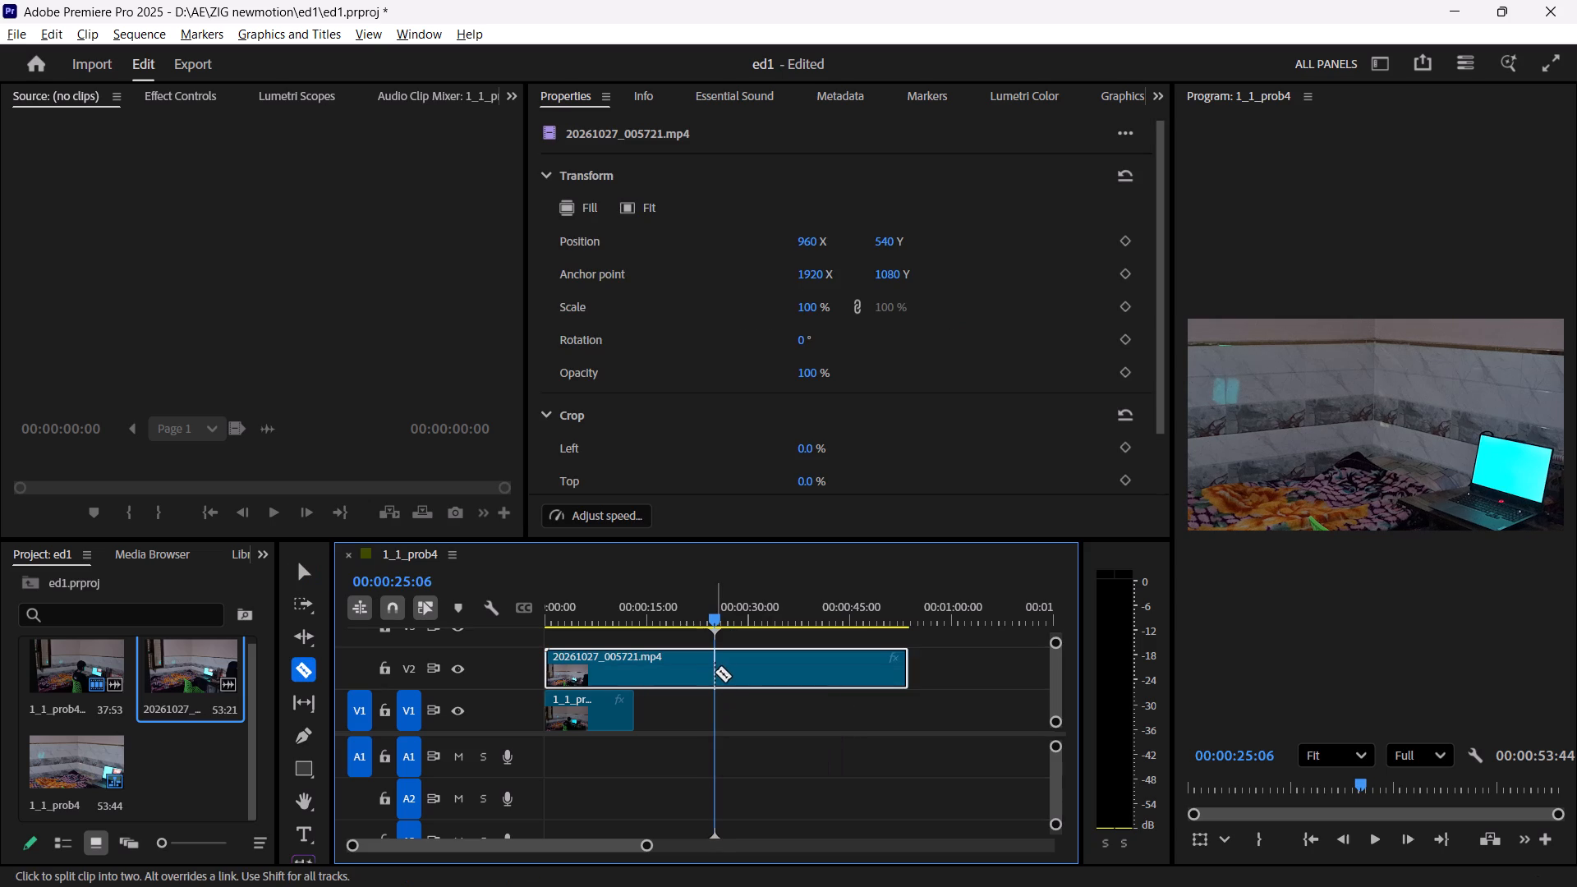
click(715, 663)
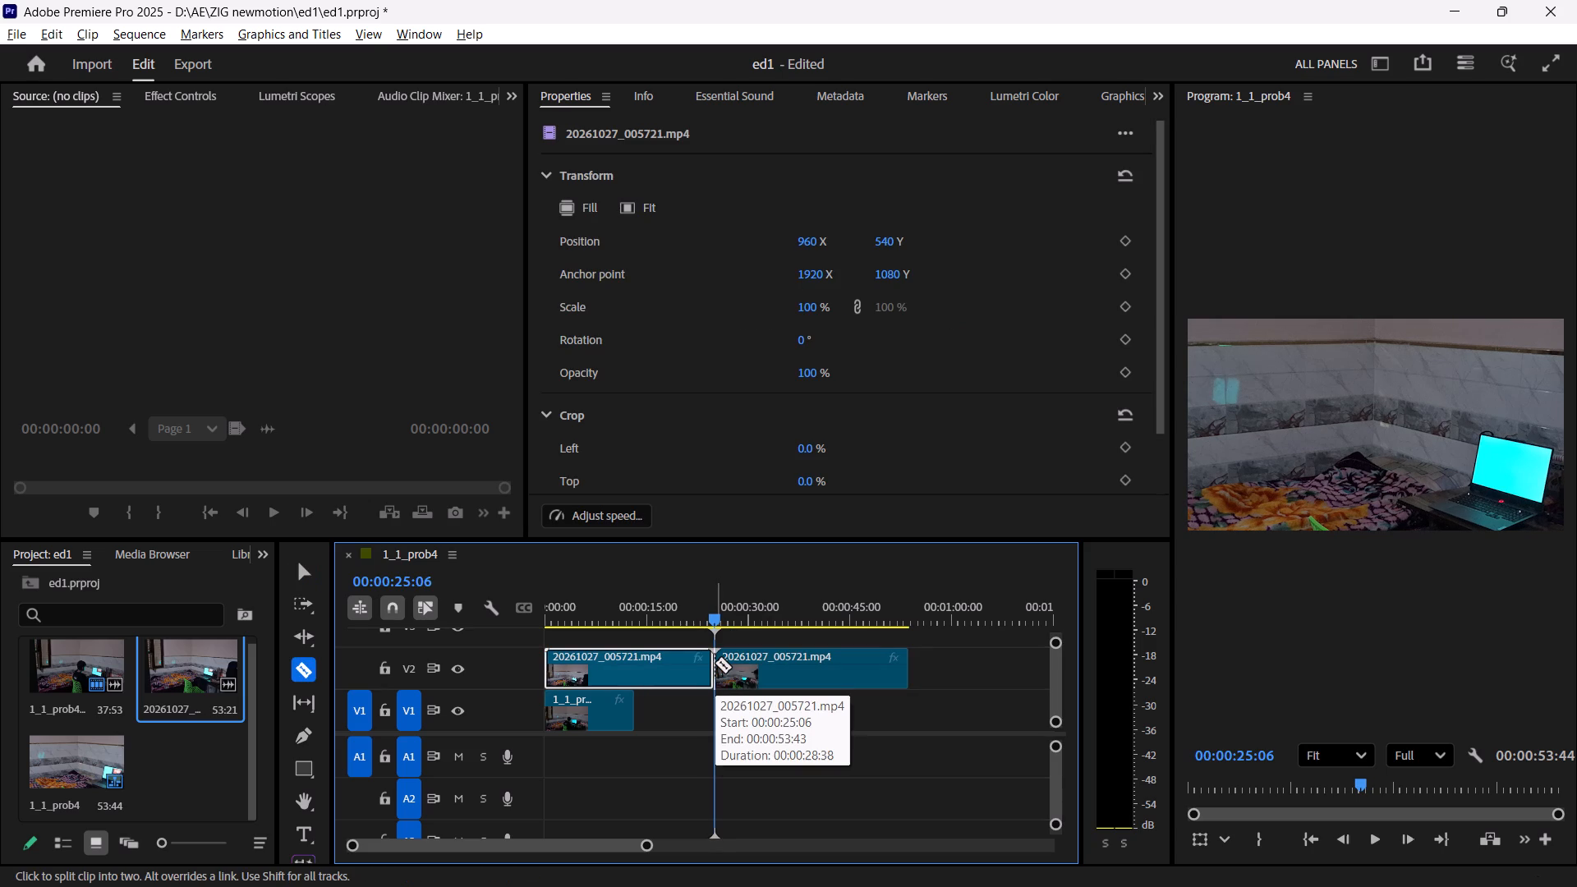
key(v)
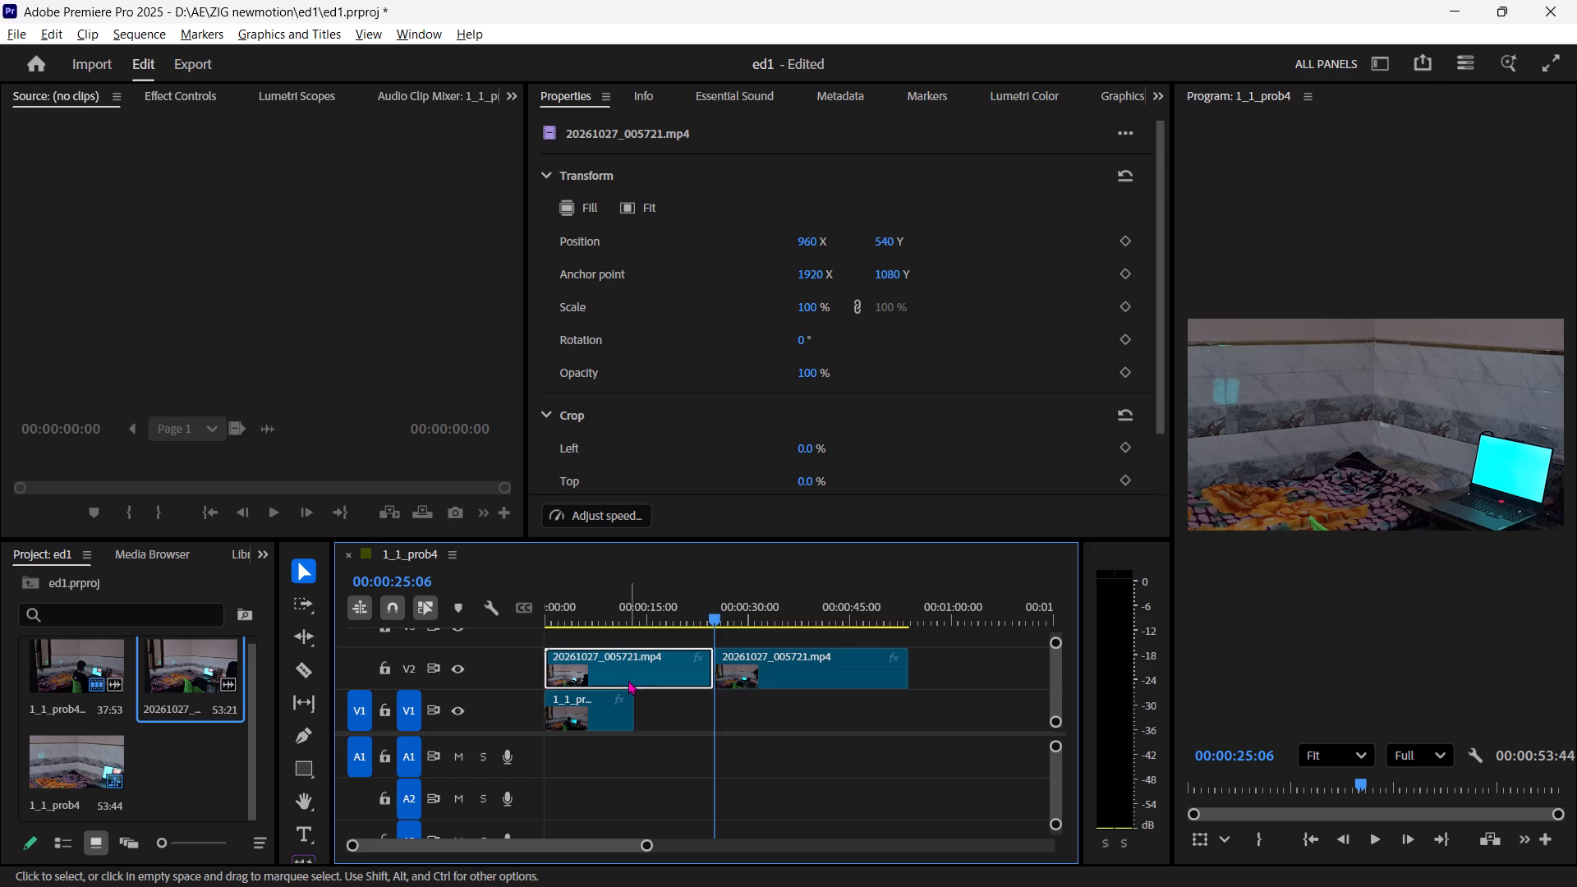
Play on from the cut and split the second part of 20261027_005721.mp4 at 00:00:29:20 with the Razor tool.
key(space)
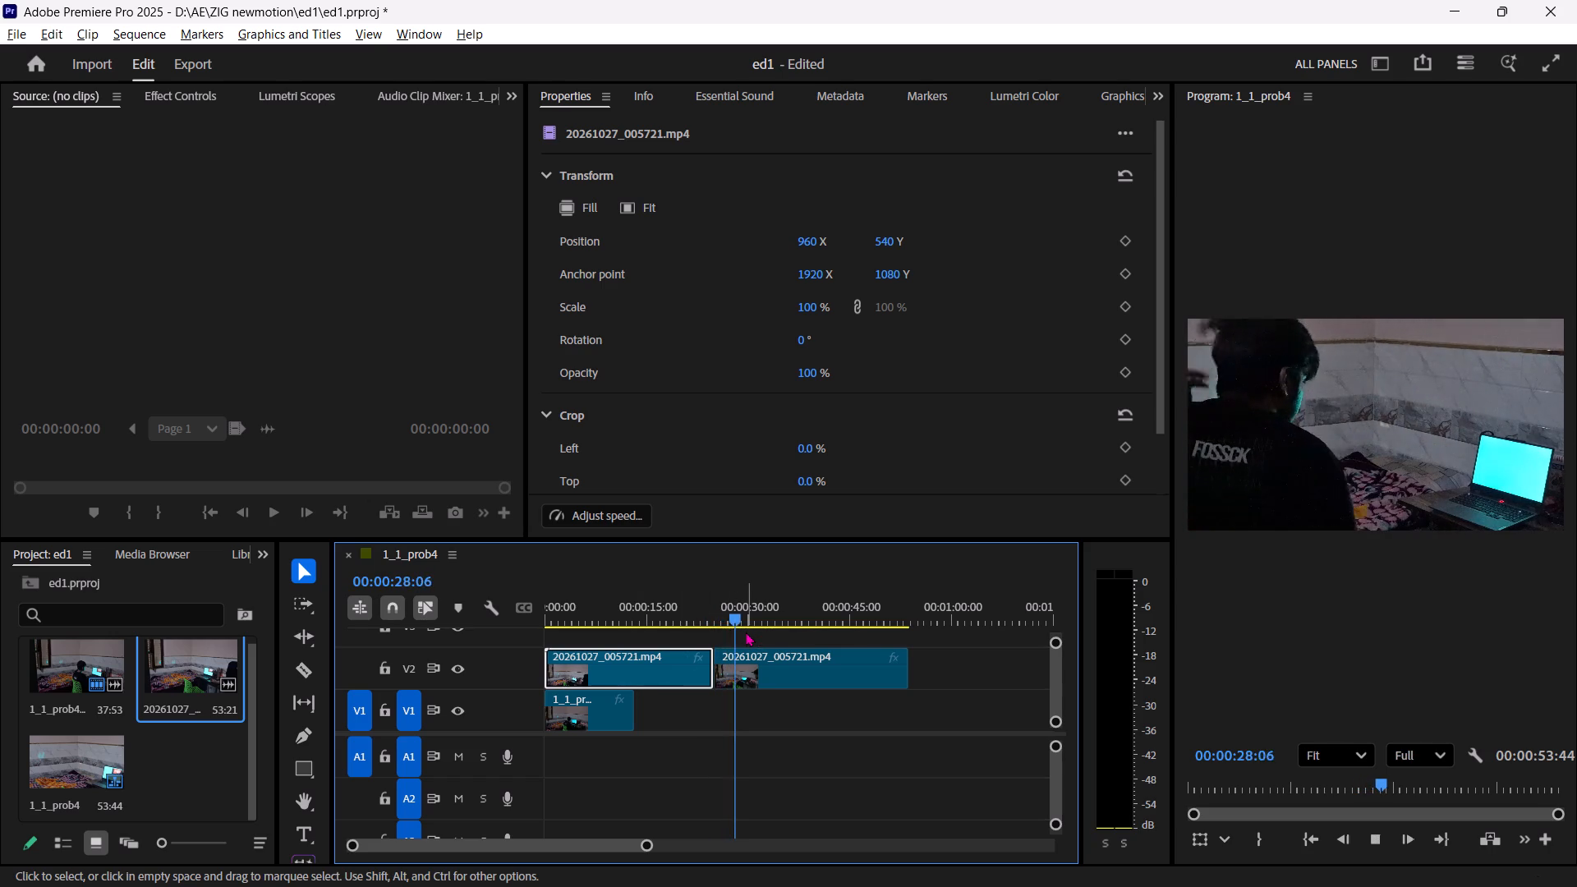
drag(754, 620, 747, 621)
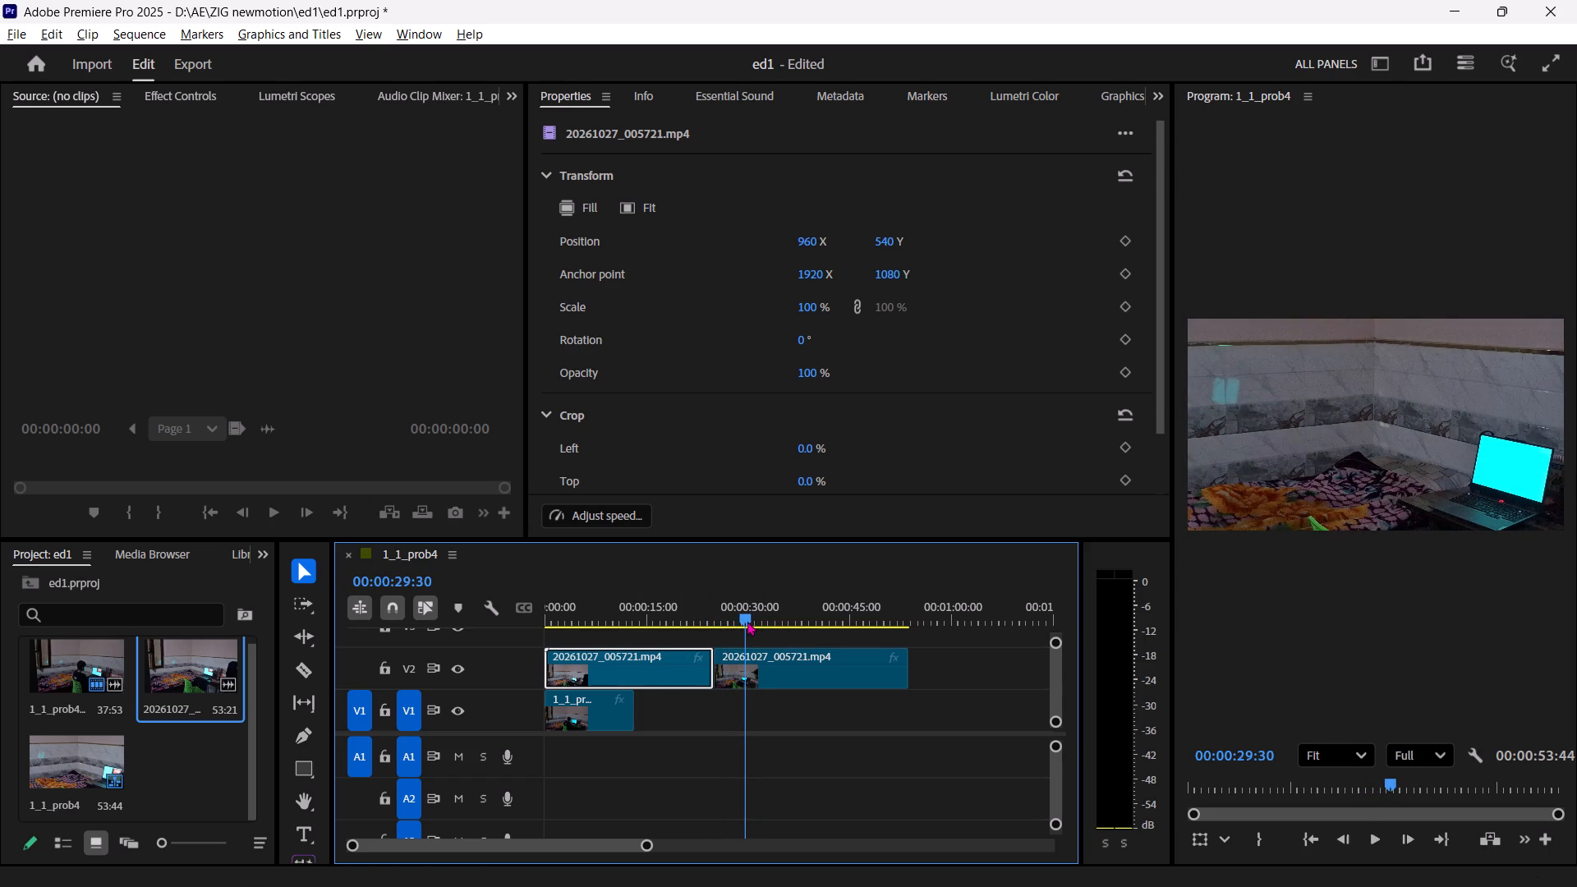
drag(747, 621, 747, 621)
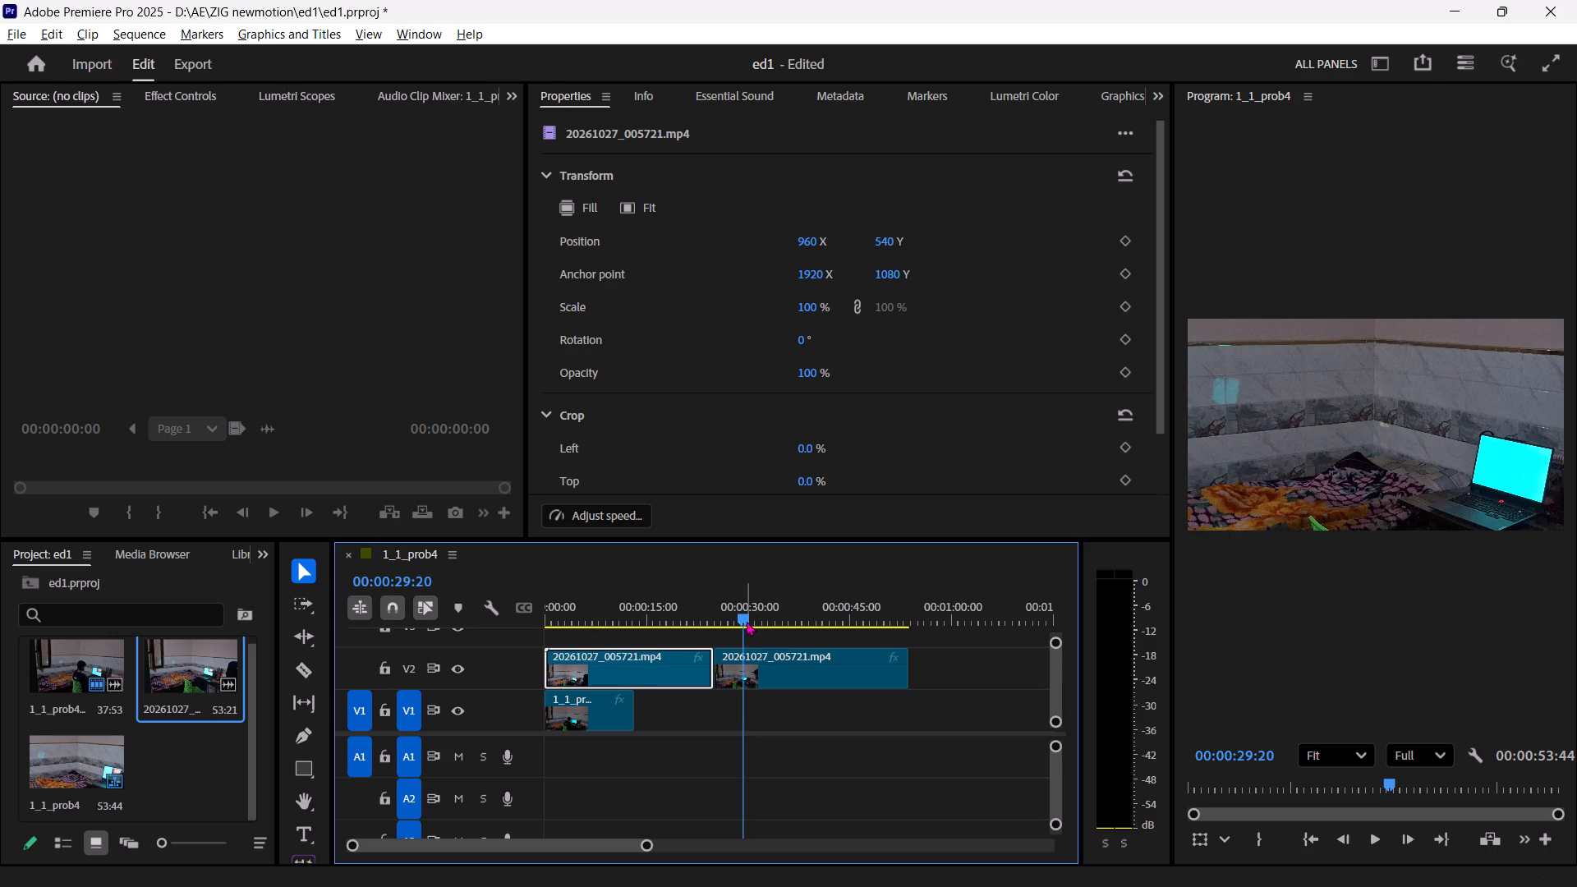
click(746, 676)
key(c)
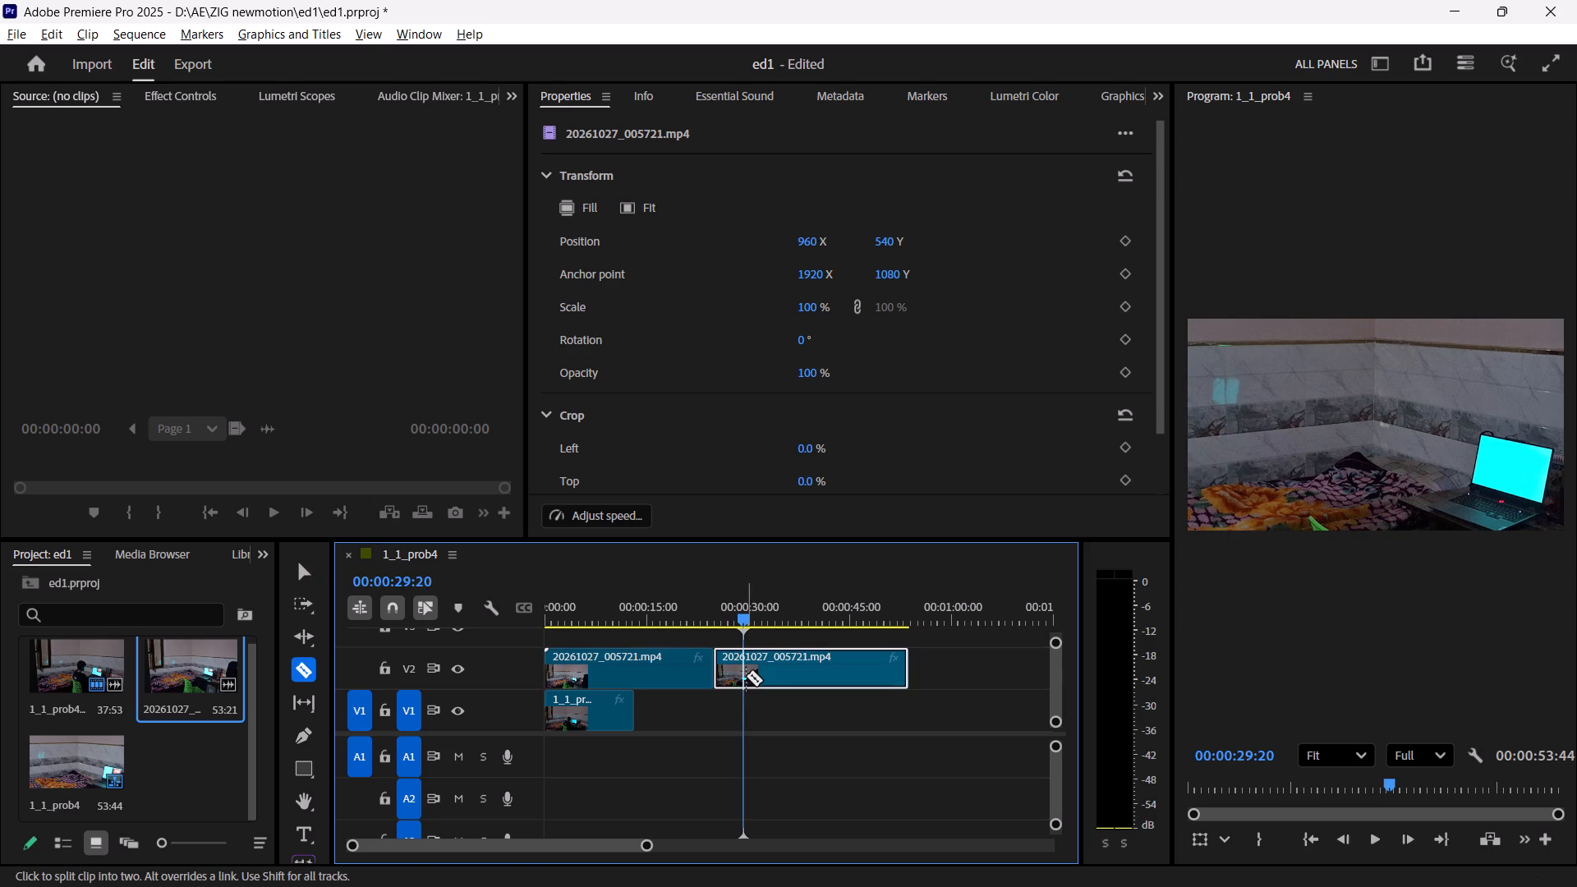
click(742, 665)
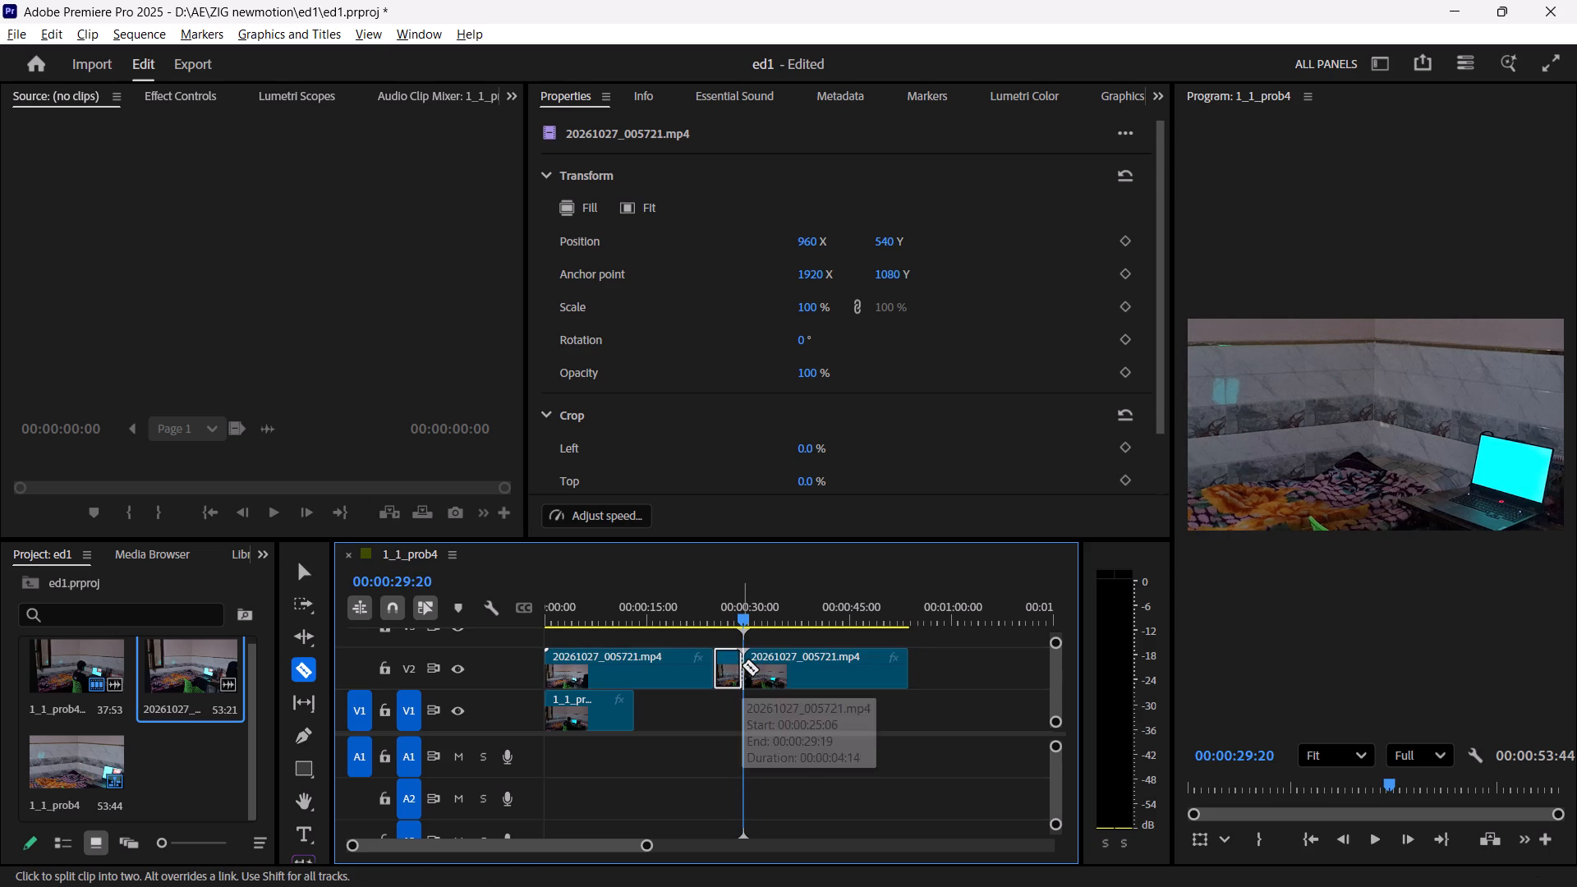
key(v)
Split the last part of 20261027_005721.mp4 on V2 at 00:00:35:23 and delete the segment between 00:00:29:20 and that cut.
key(space)
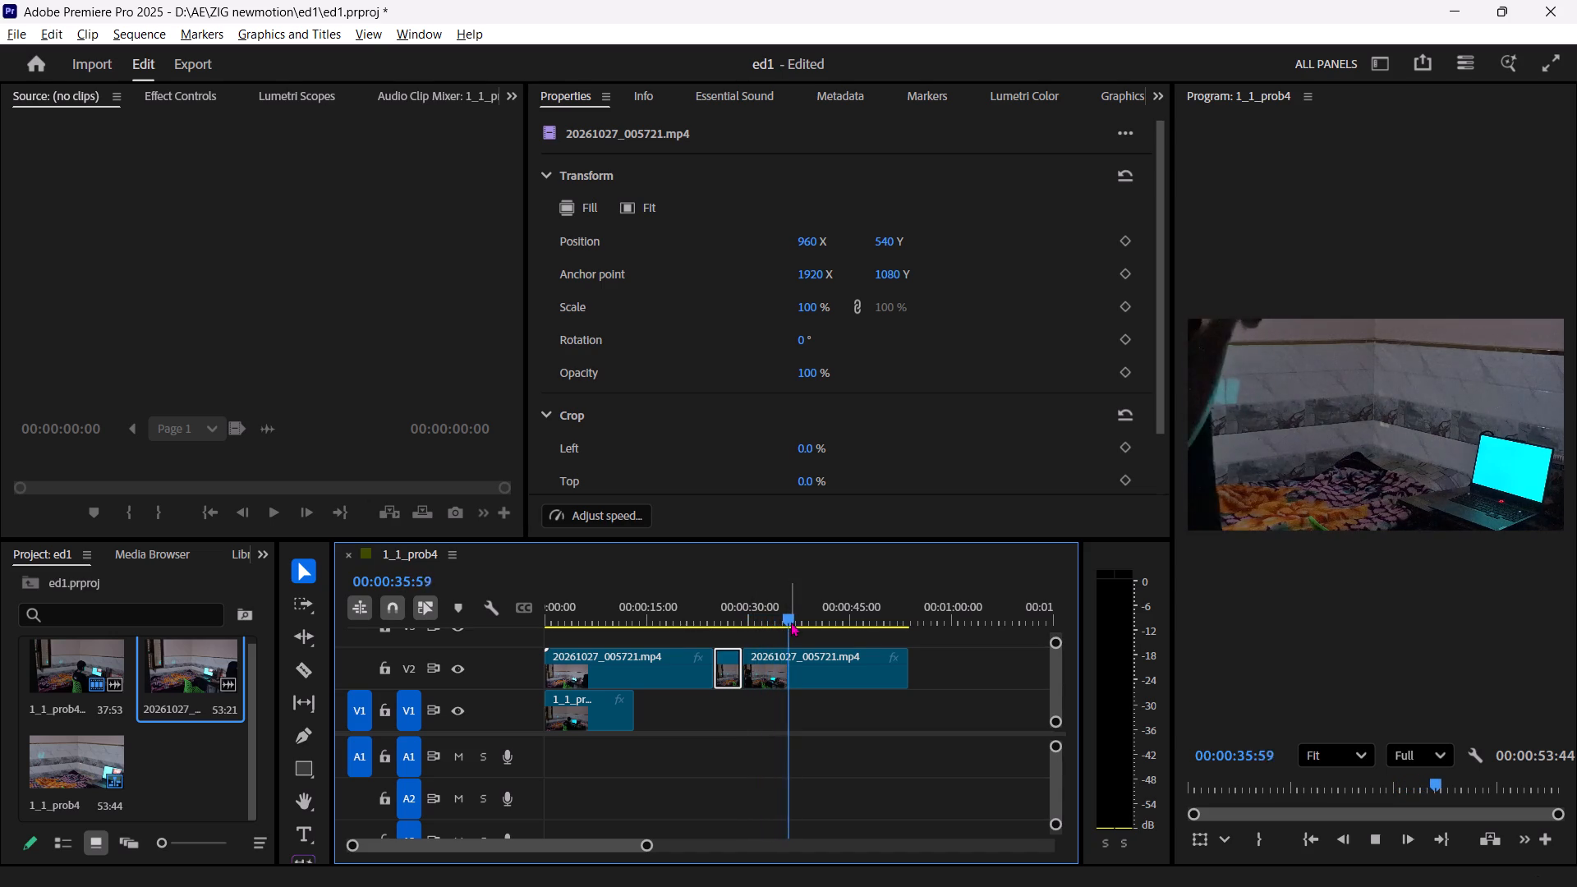
drag(819, 617, 807, 617)
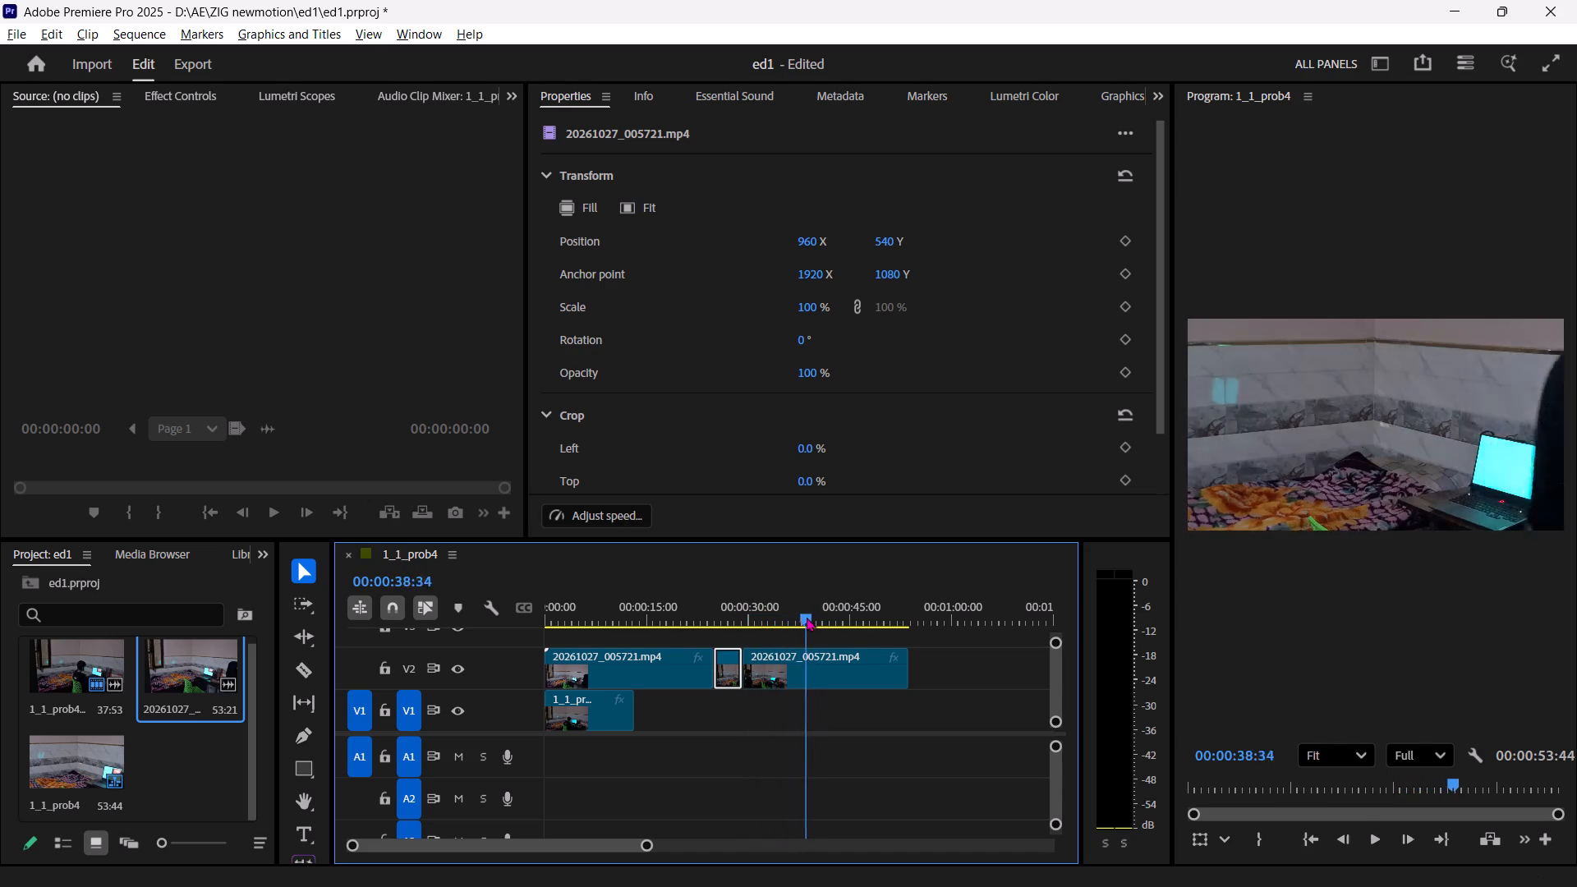
drag(807, 617, 787, 618)
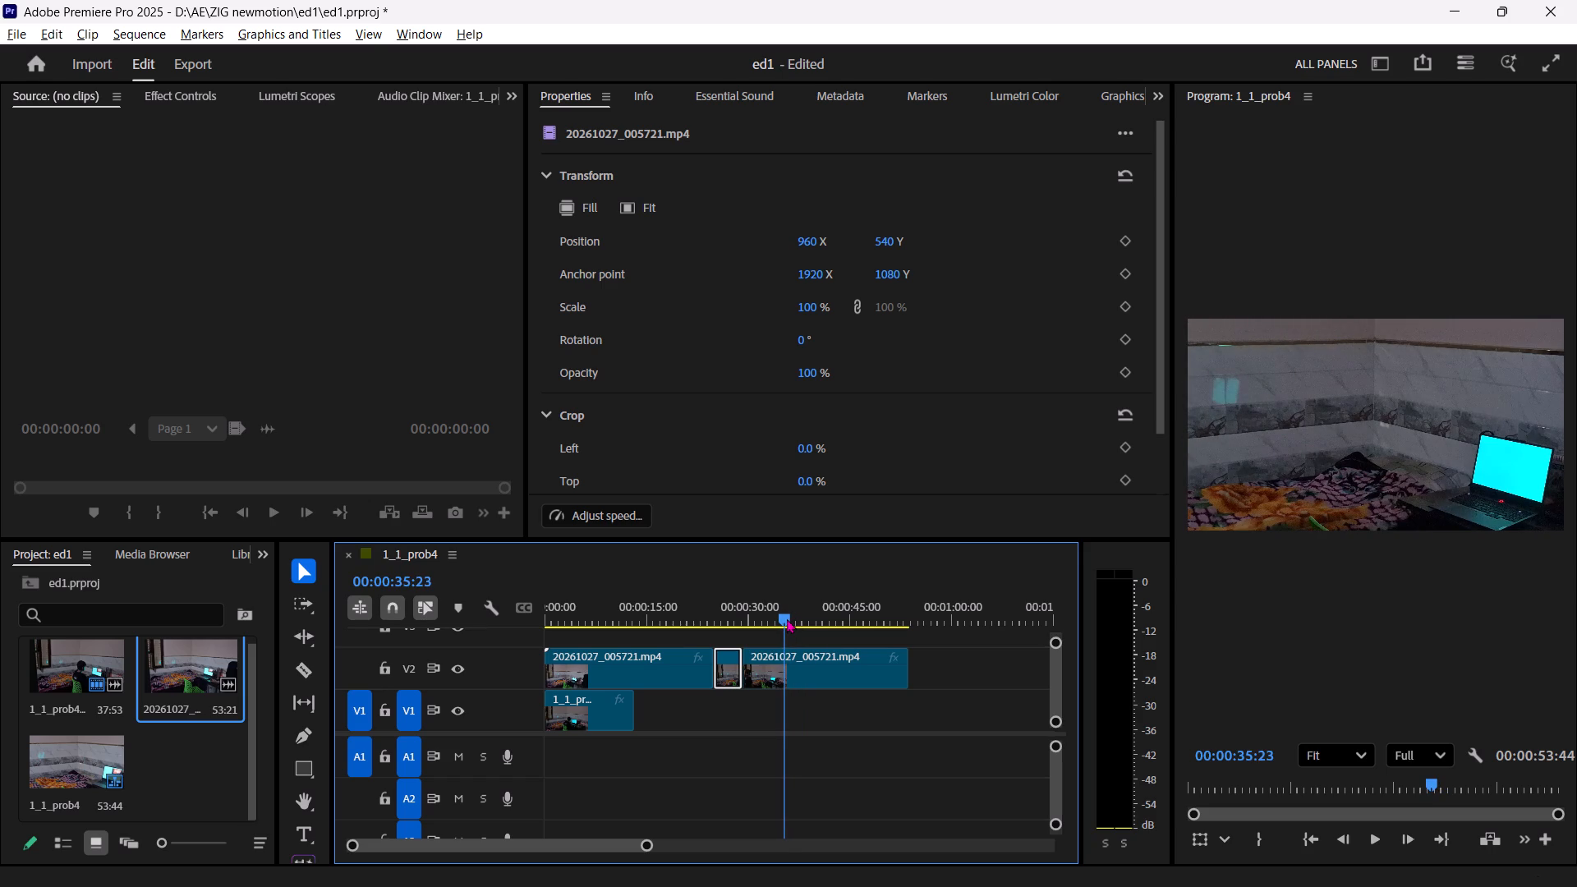
click(755, 676)
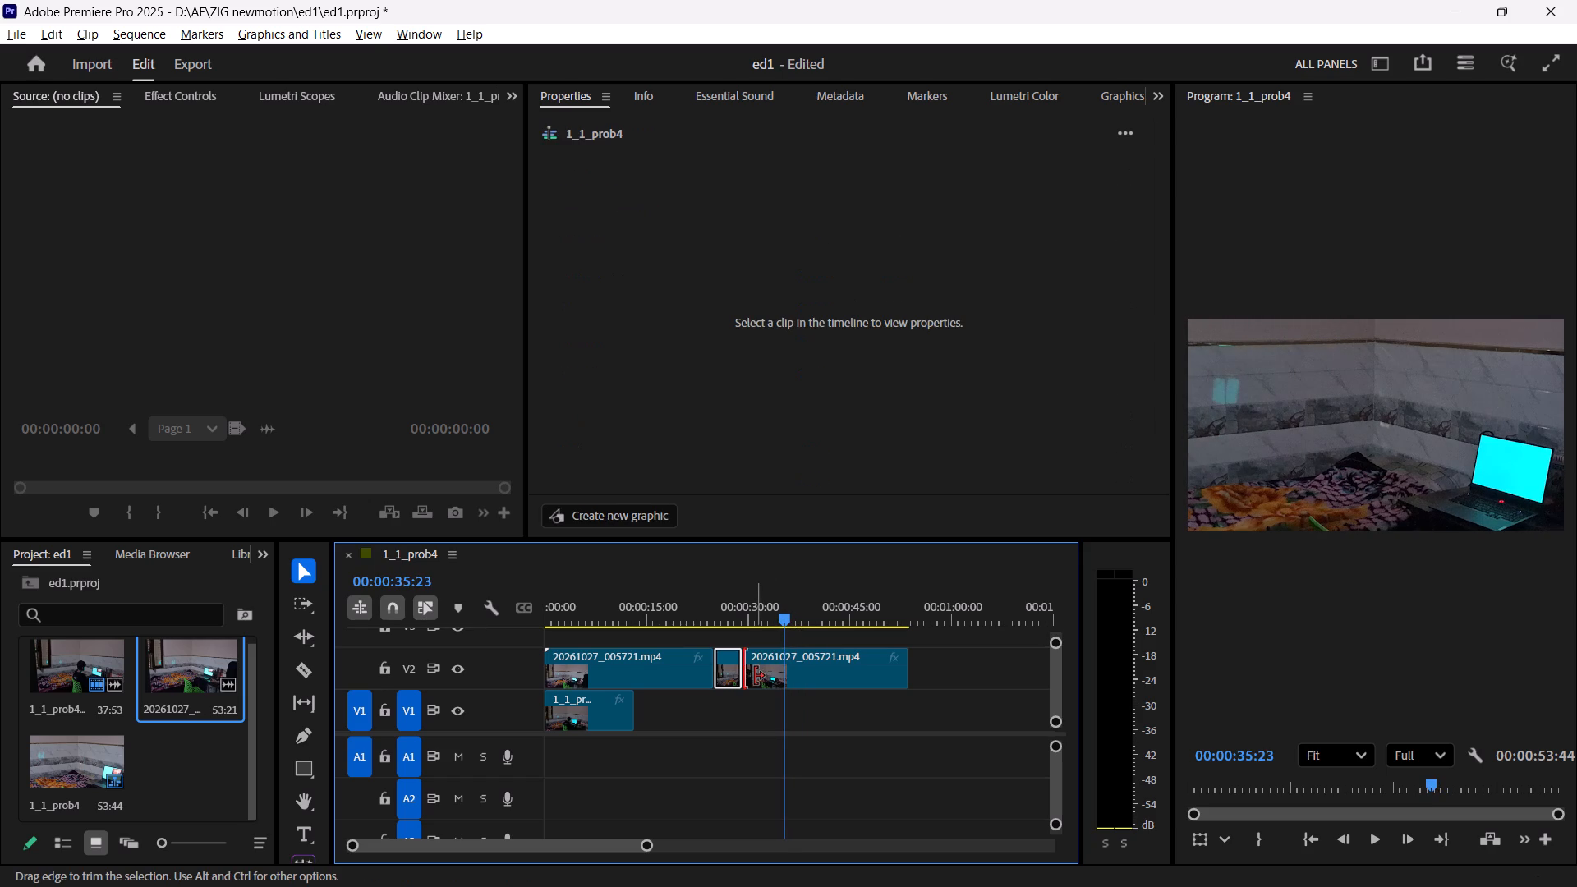
key(c)
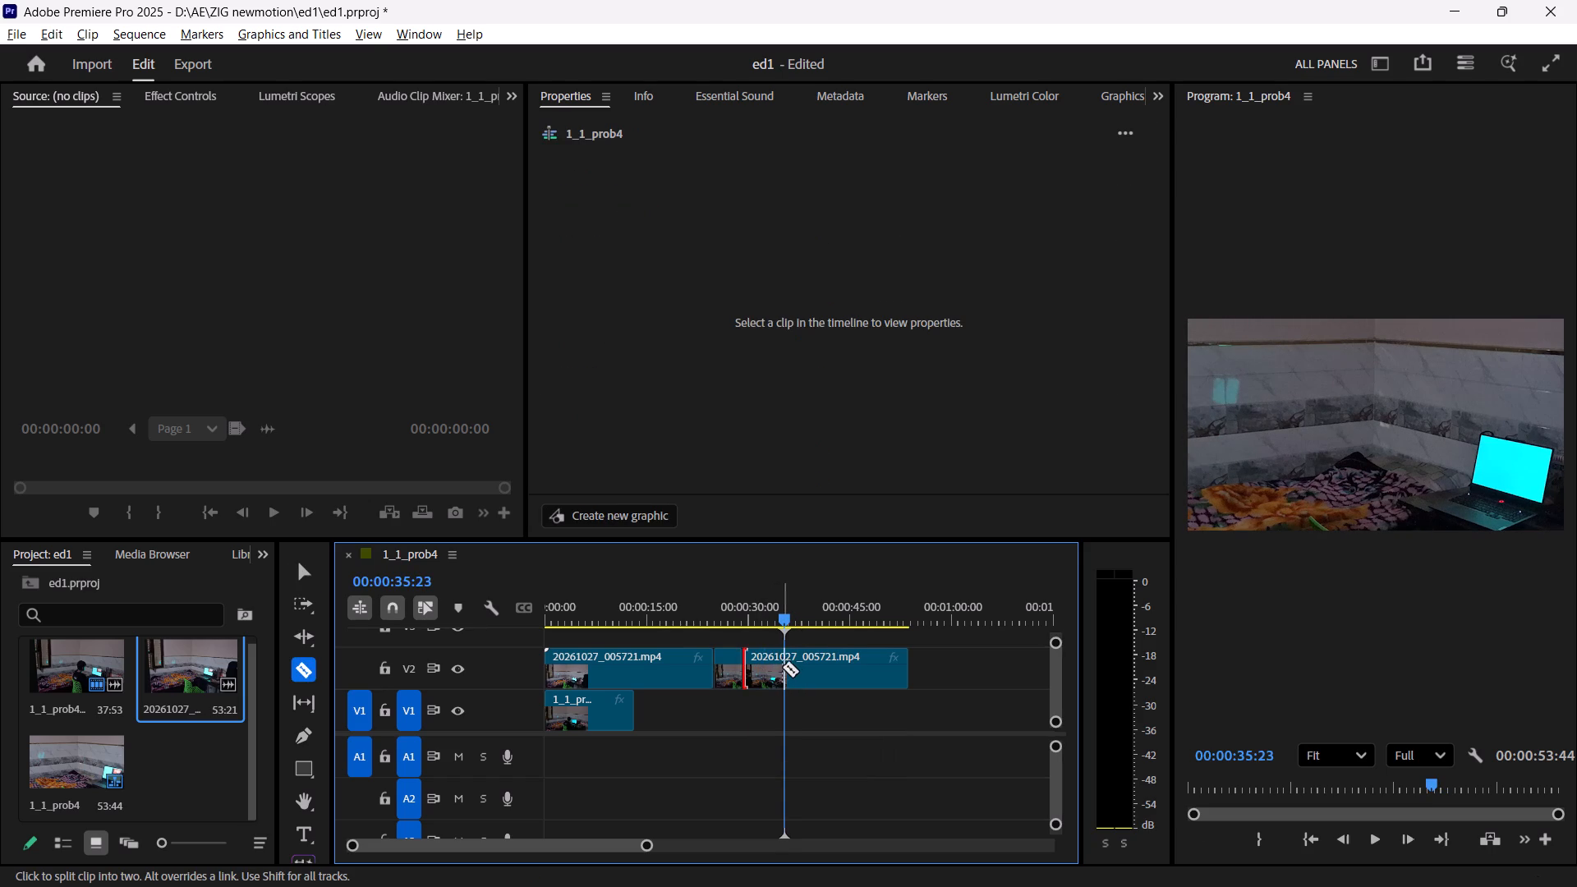
click(786, 667)
key(v)
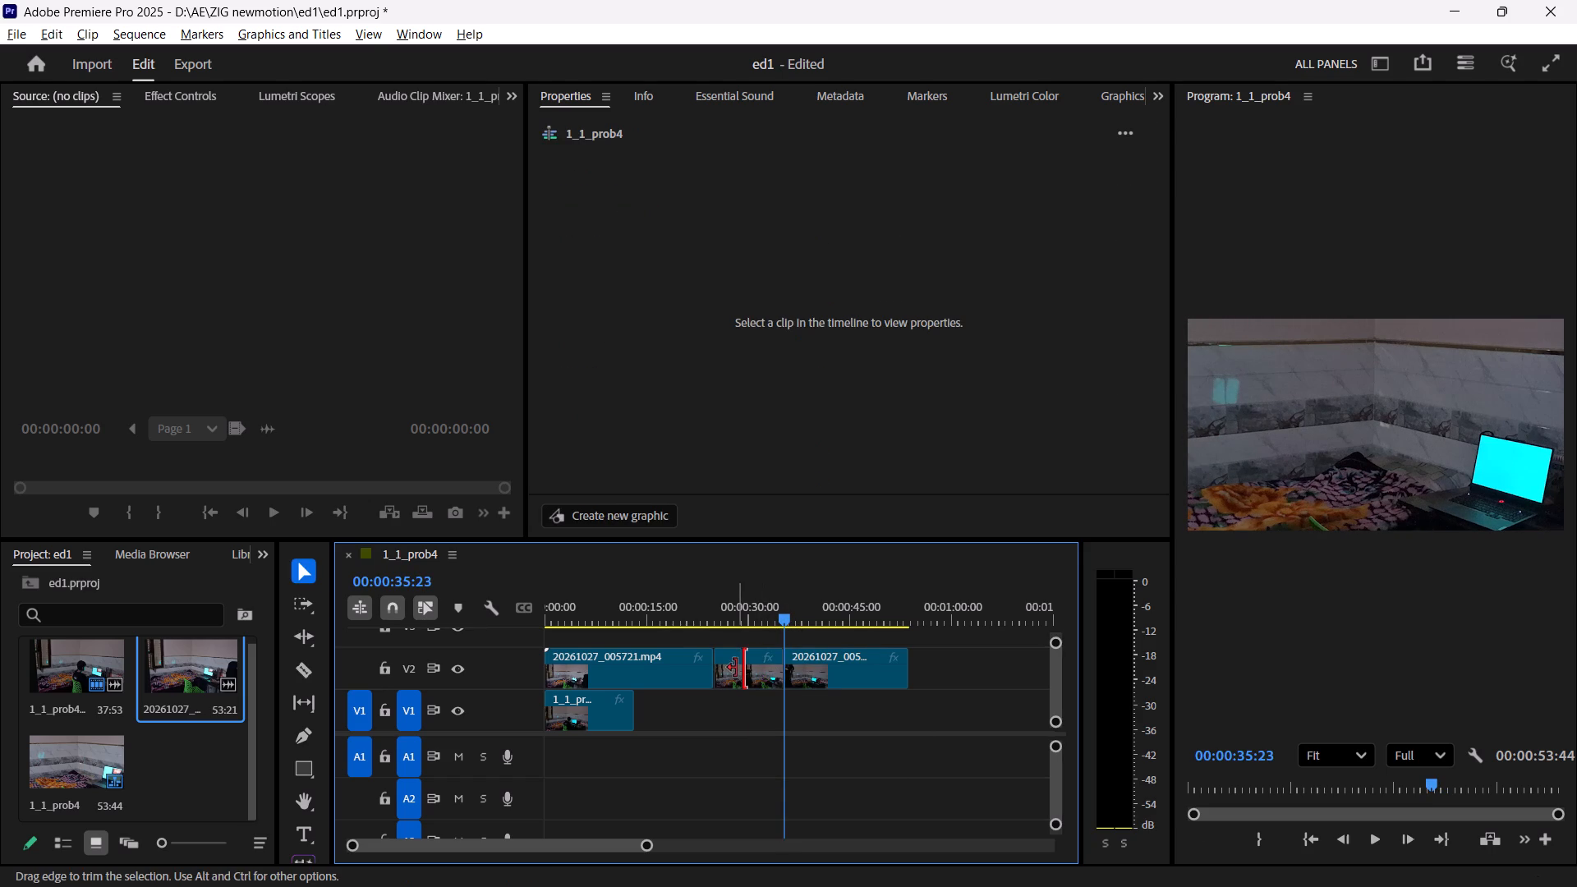
click(756, 666)
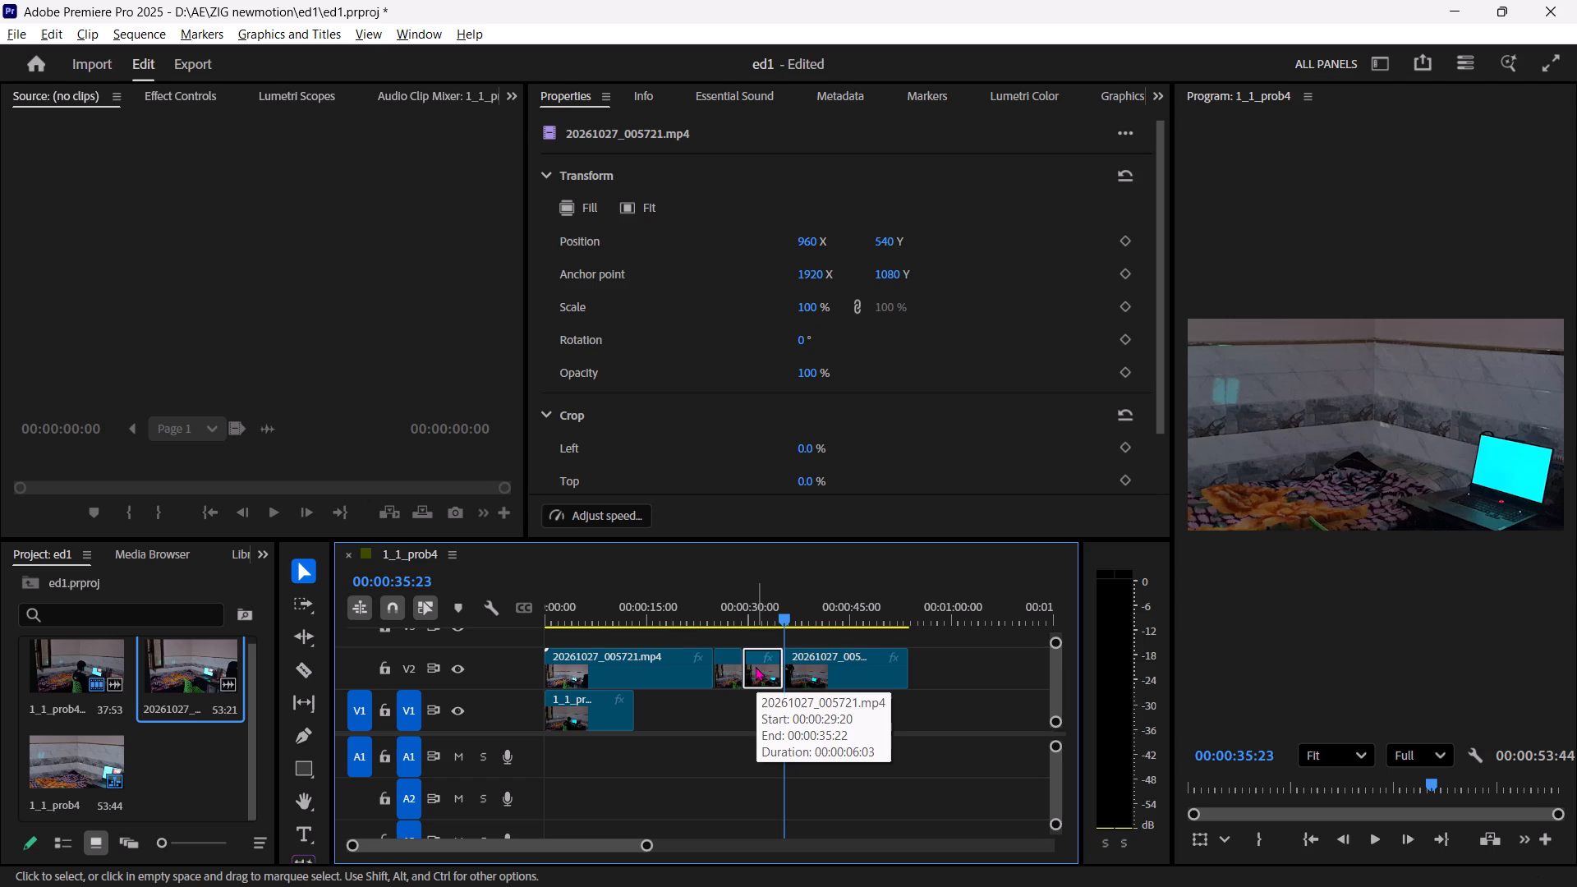
key(Delete)
Play on and split the remaining 20261027_005721.mp4 part on V2 at 00:00:38:59 with the Razor tool.
key(space)
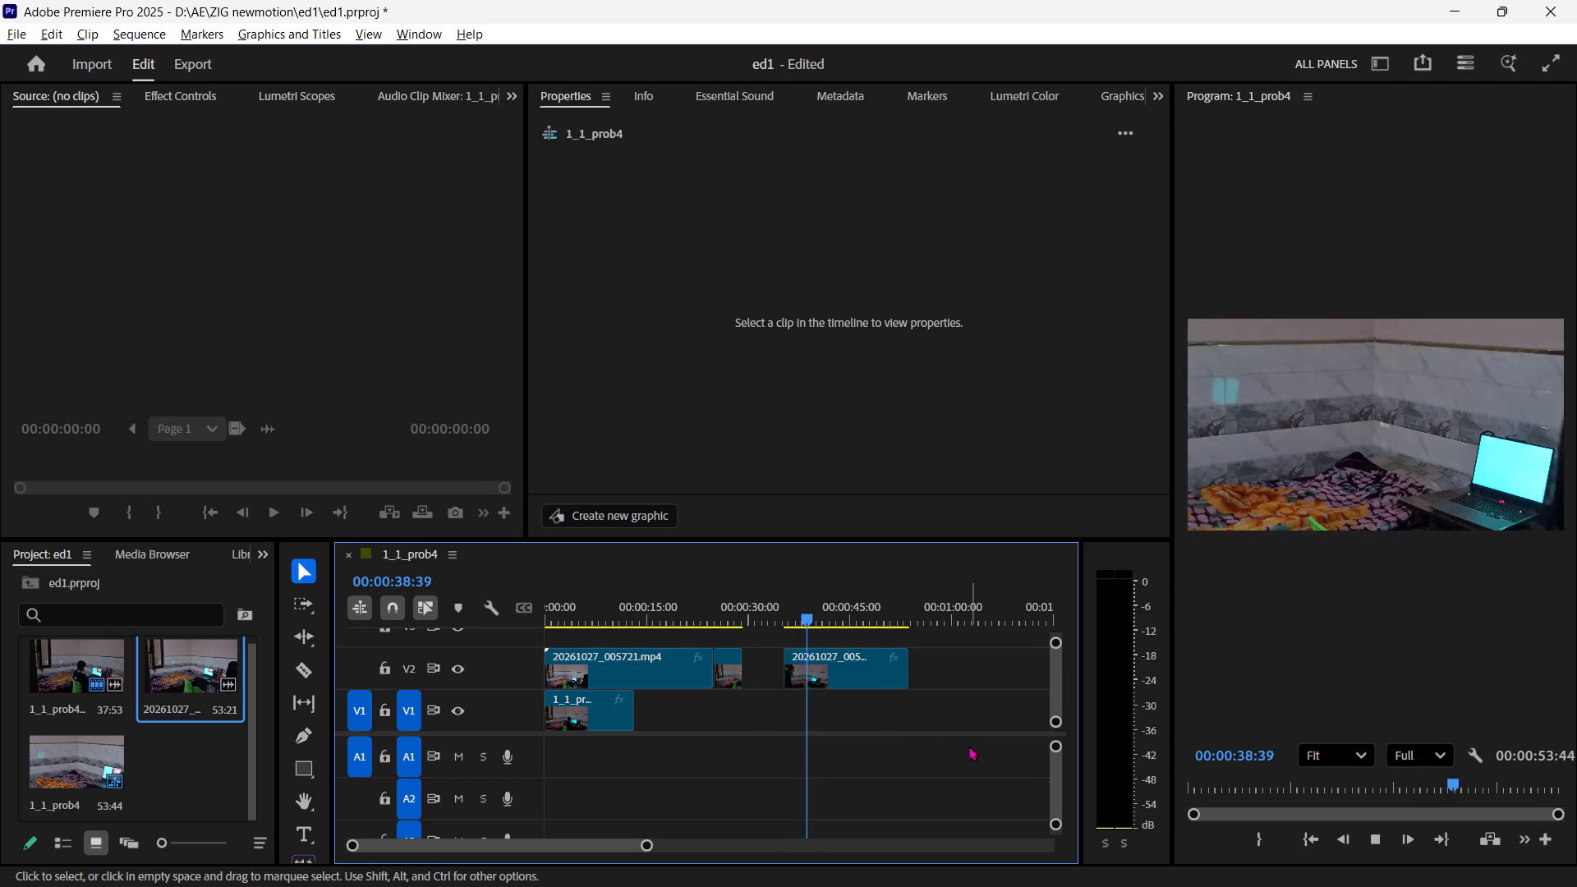
key(space)
click(874, 678)
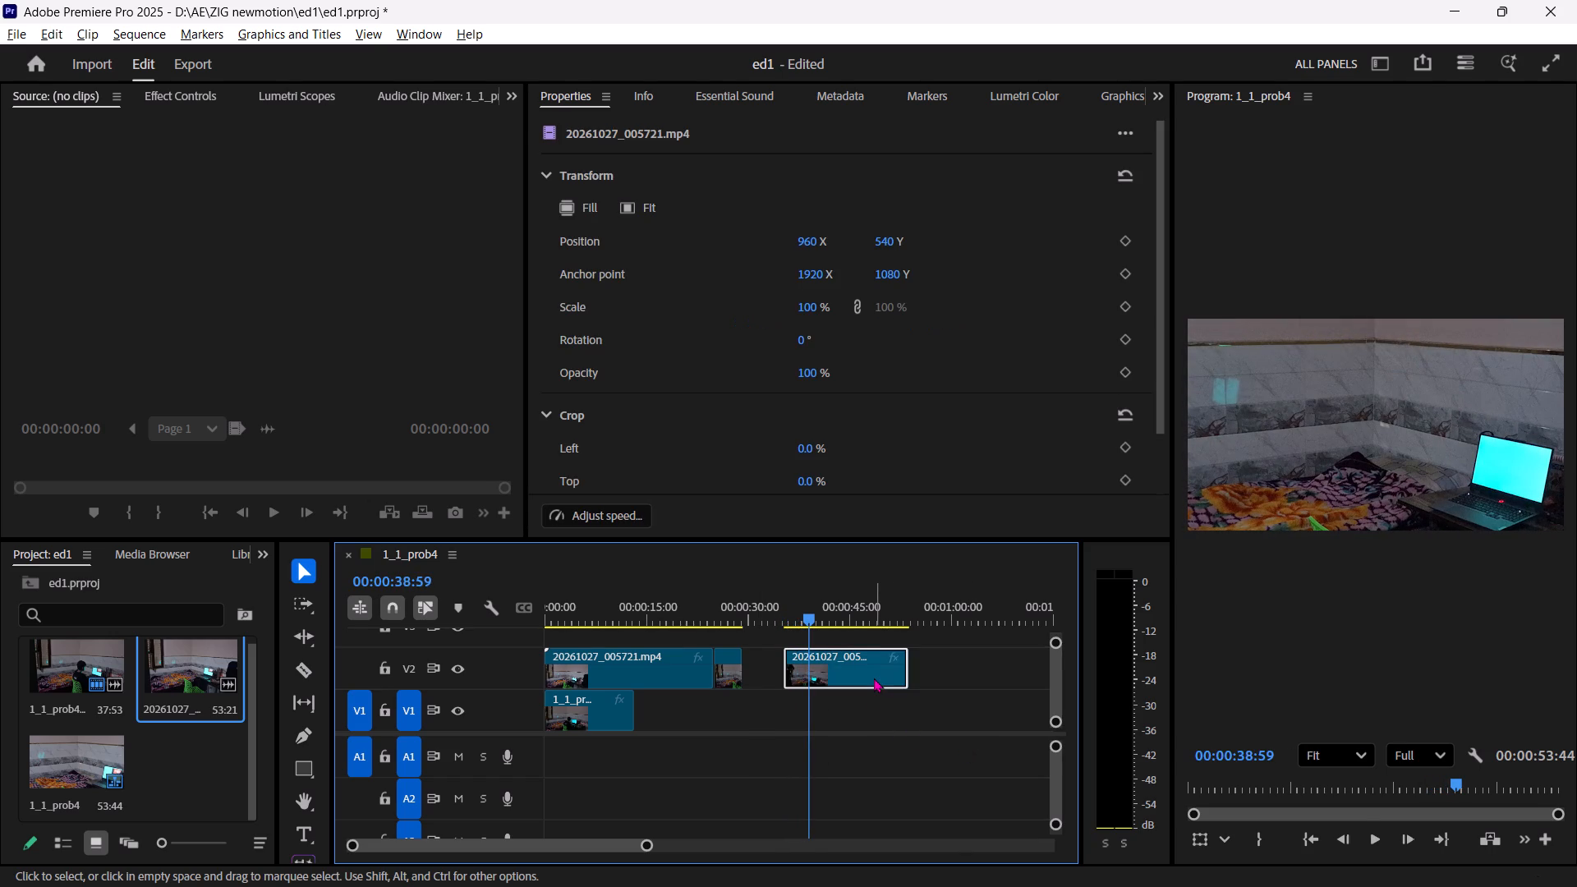
text(vc)
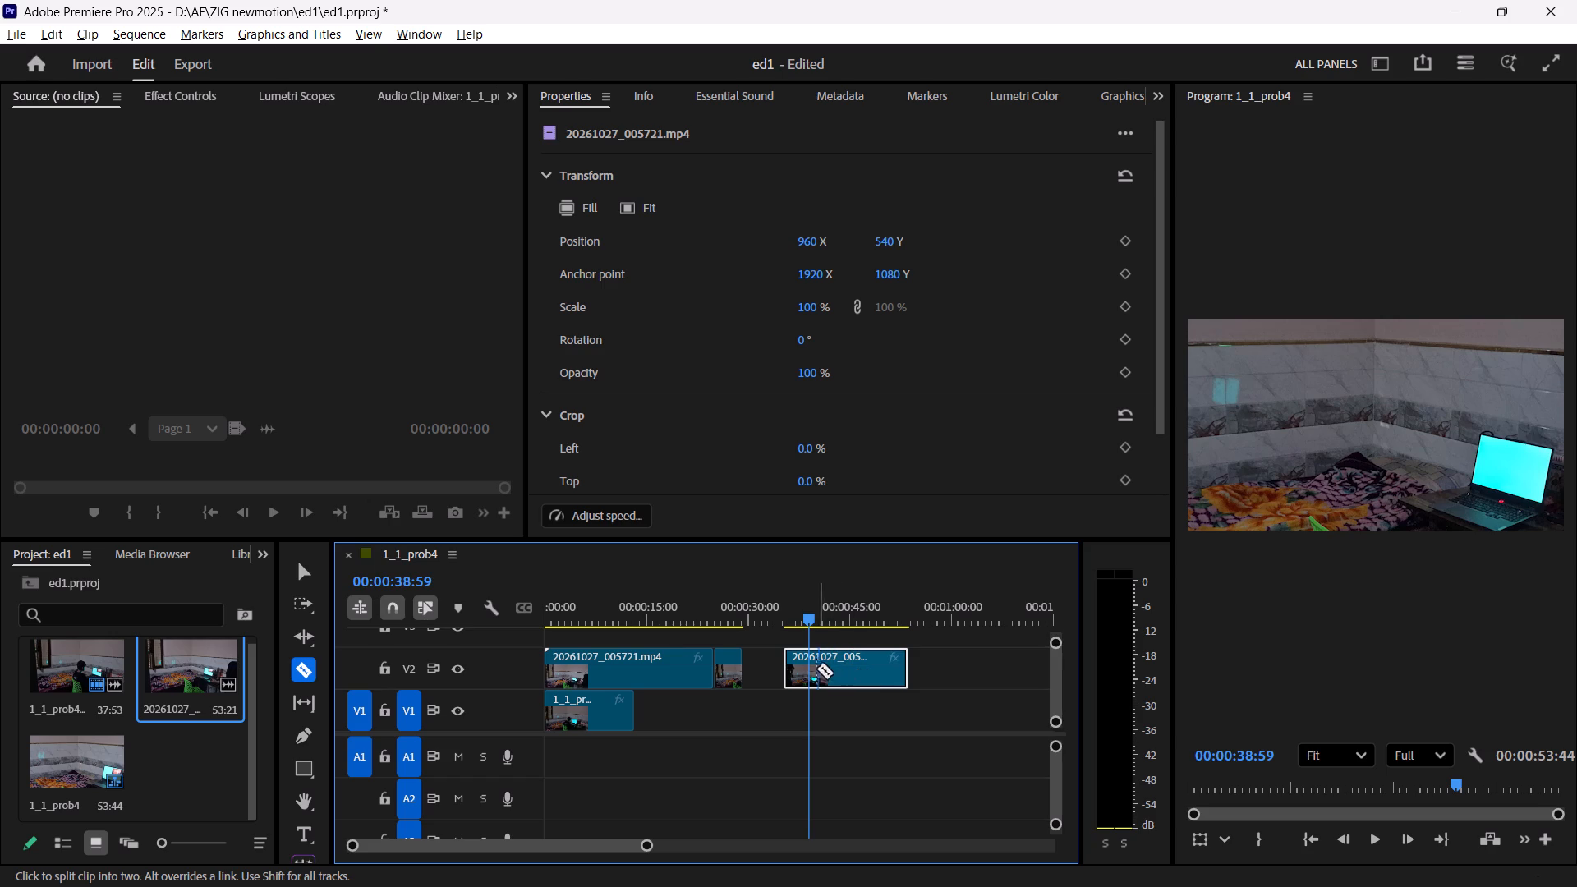
click(813, 666)
text(v)
Locate 00:00:41:50 frame by frame, split the last V2 part there, and delete the segment between 00:00:38:59 and that cut.
key(space)
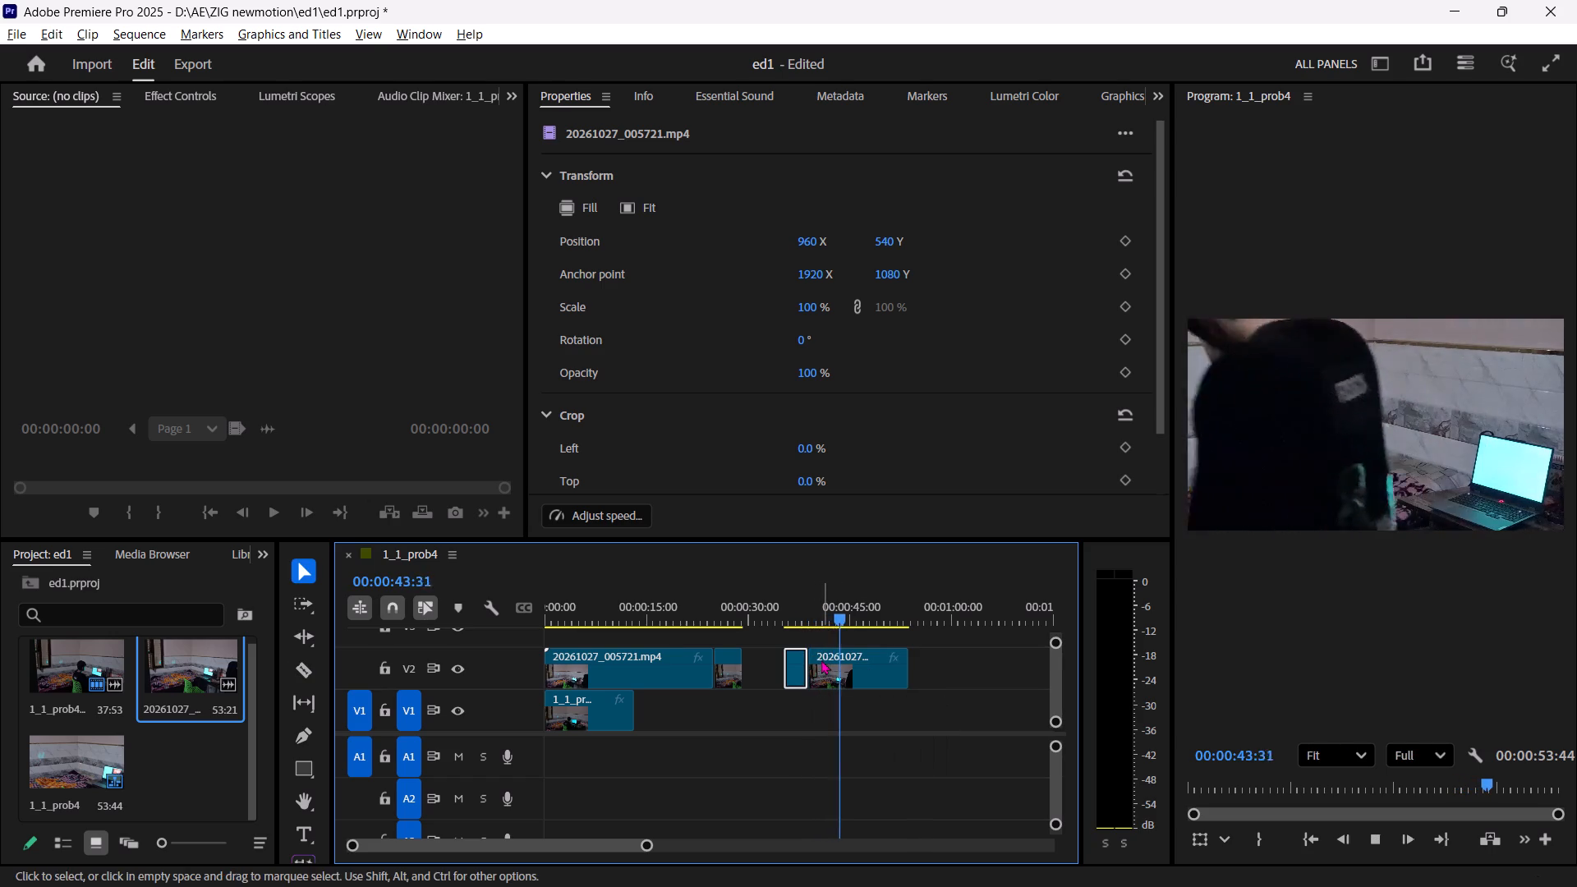
click(848, 618)
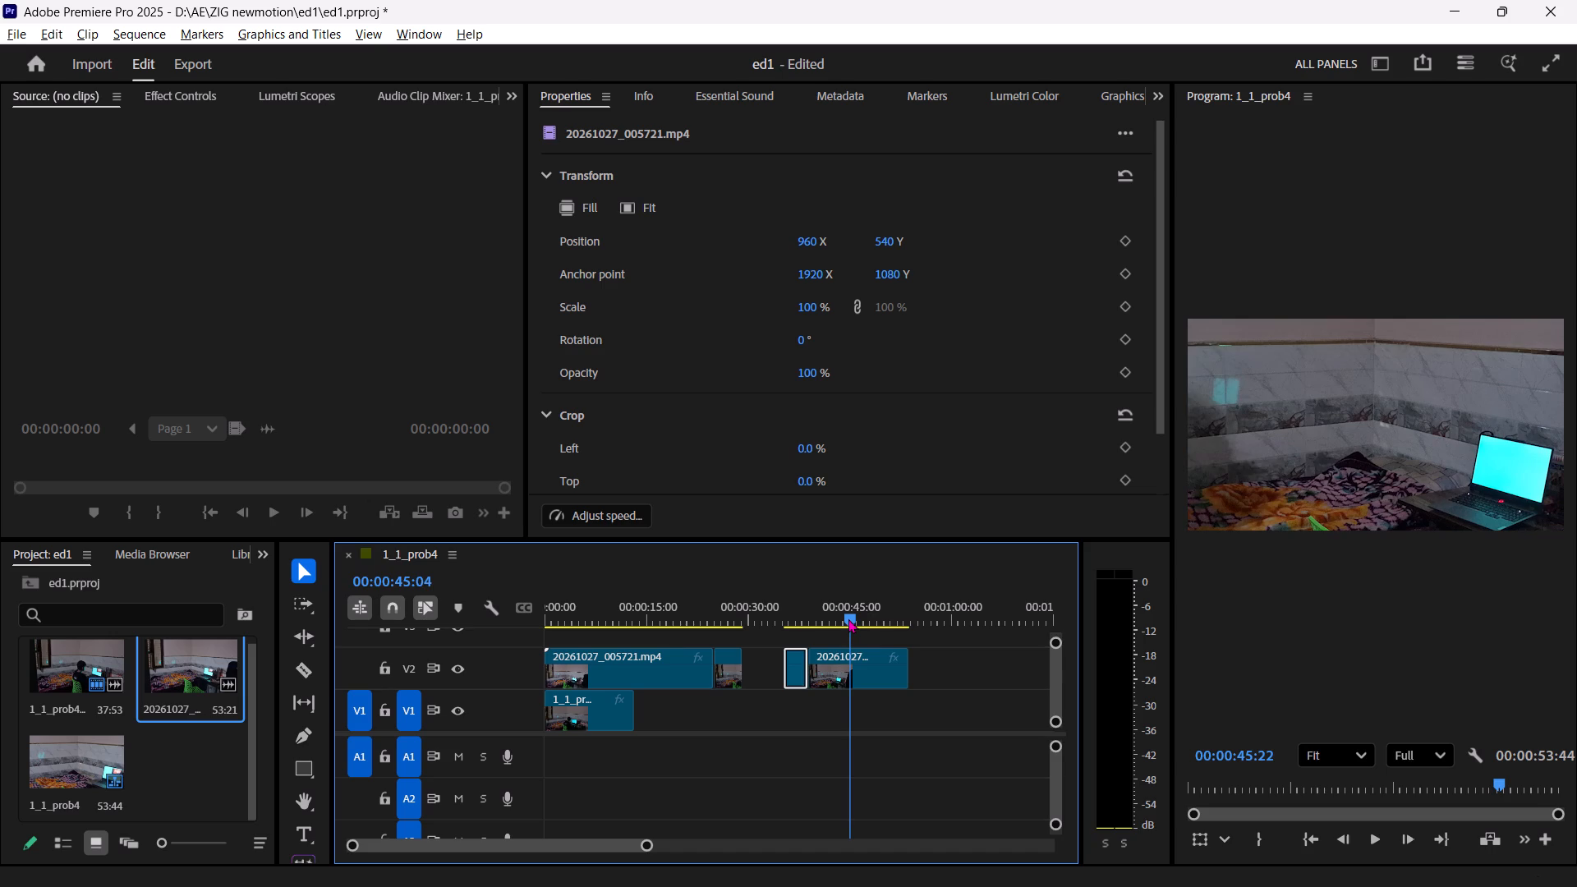
drag(848, 618, 830, 619)
click(830, 619)
double_click(830, 619)
drag(830, 619, 826, 627)
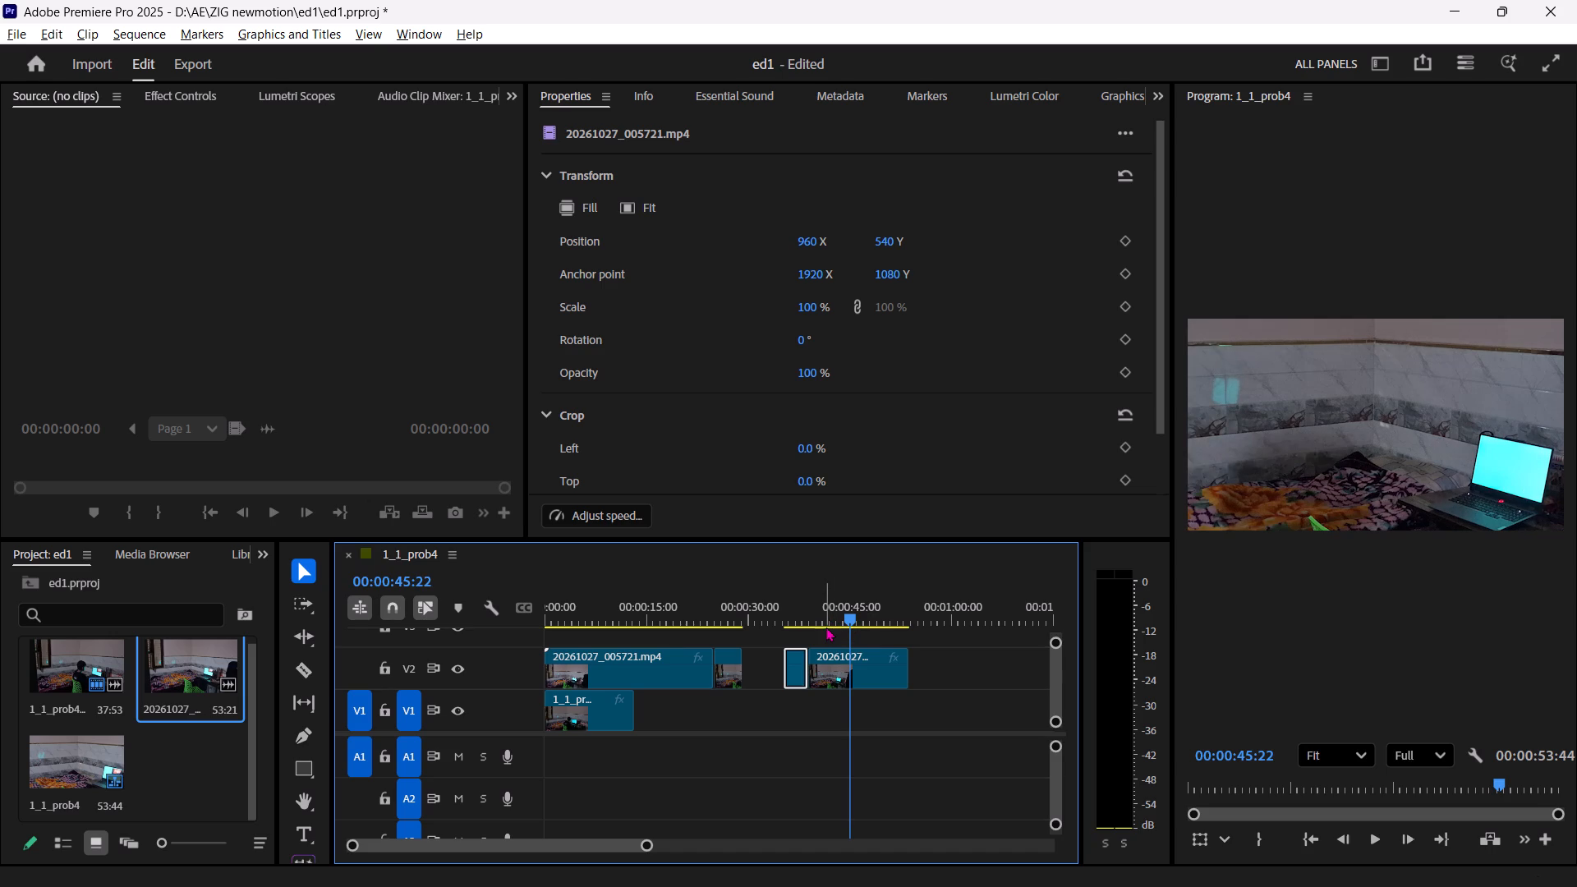
click(826, 627)
click(826, 627)
drag(850, 608, 848, 608)
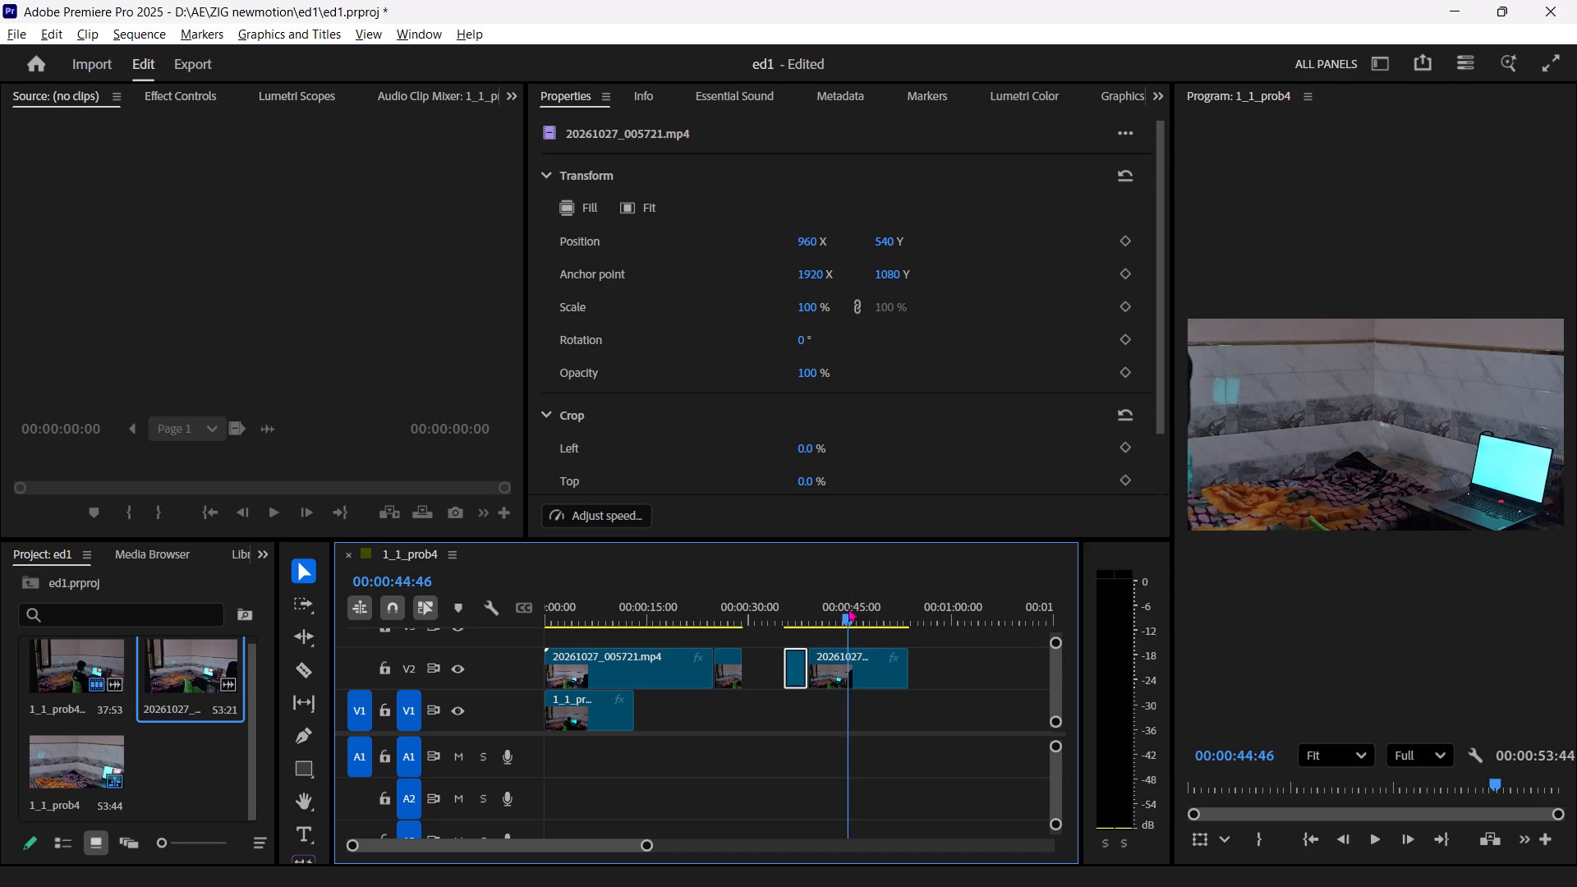
drag(848, 608, 830, 608)
key(space)
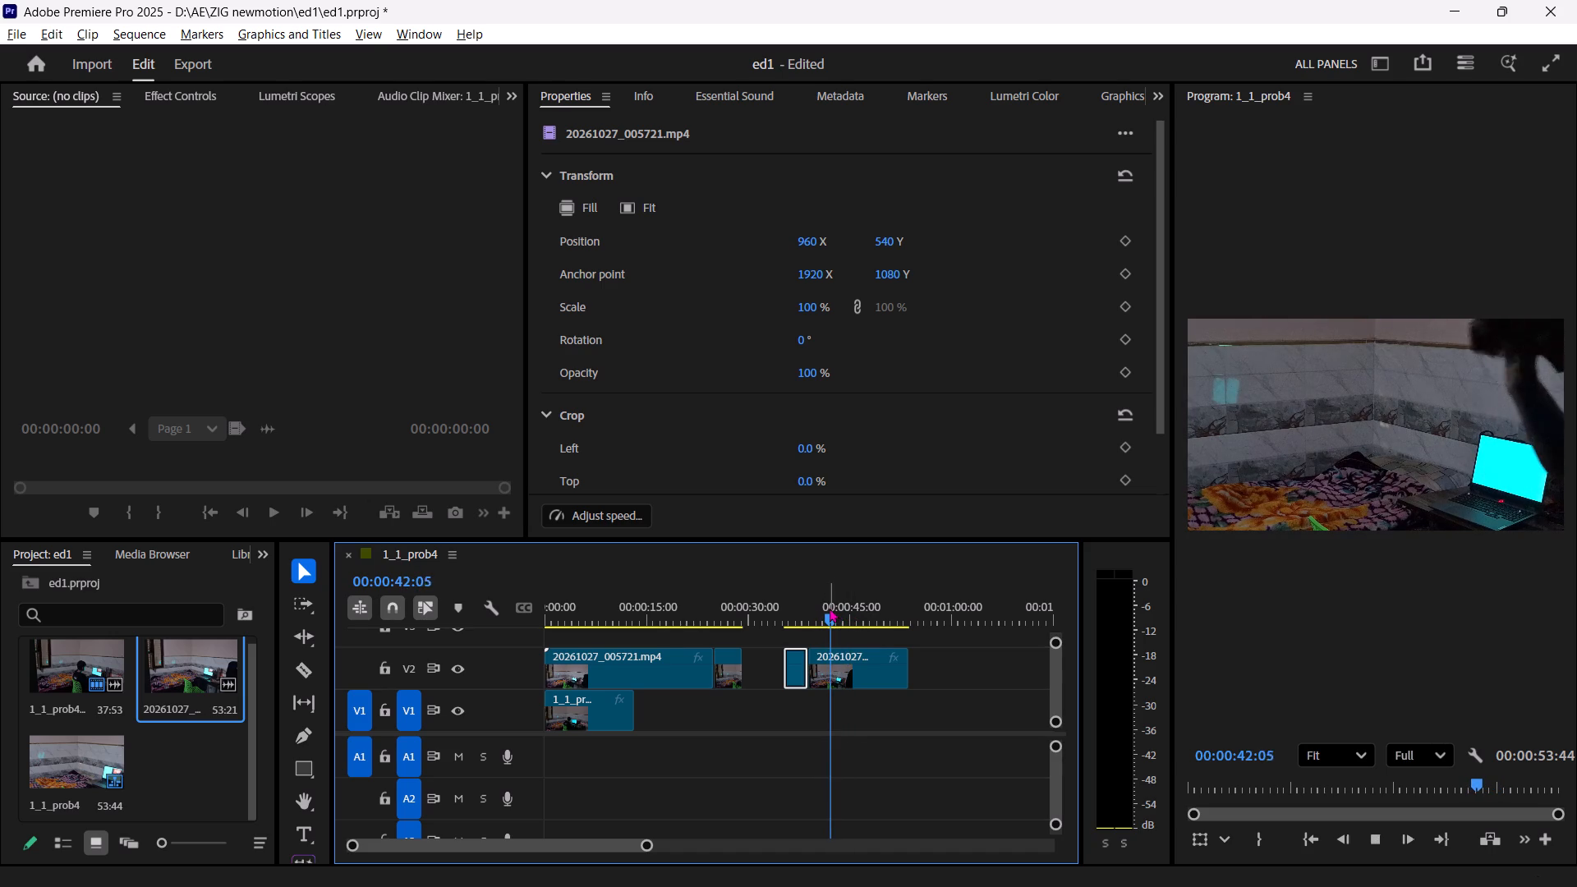
key(space)
key(Left)
key(Left)
key(Left)
key(Left)
key(Left)
key(Left)
key(Left)
key(Left)
key(Left)
key(Left)
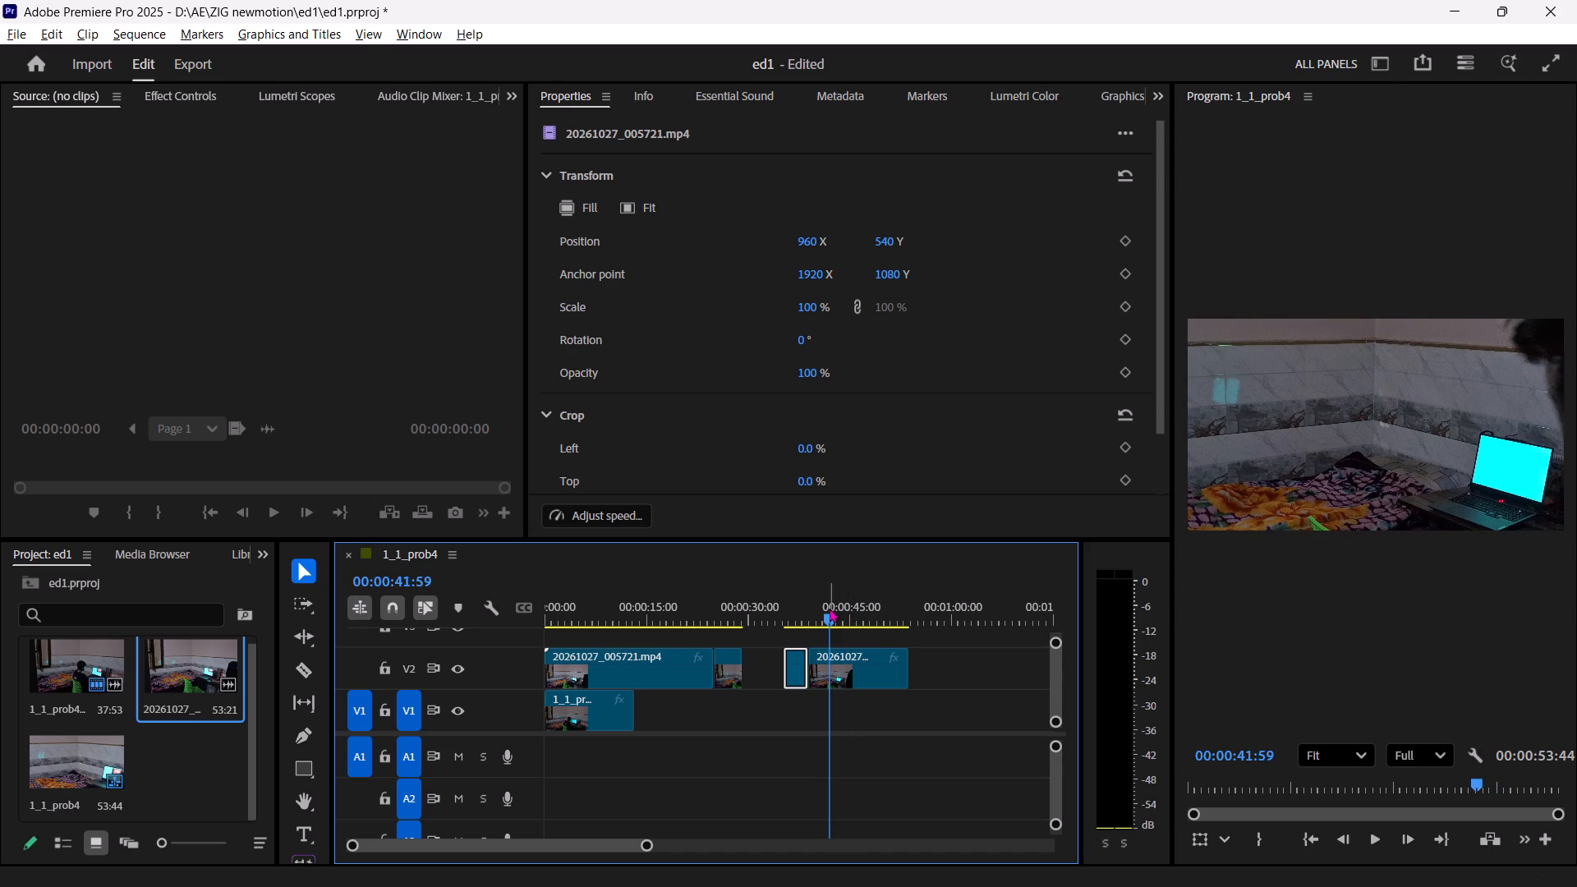
key(Left)
key(Left)
key(Left)
key(Left)
key(Left)
key(Left)
key(Left)
key(Left)
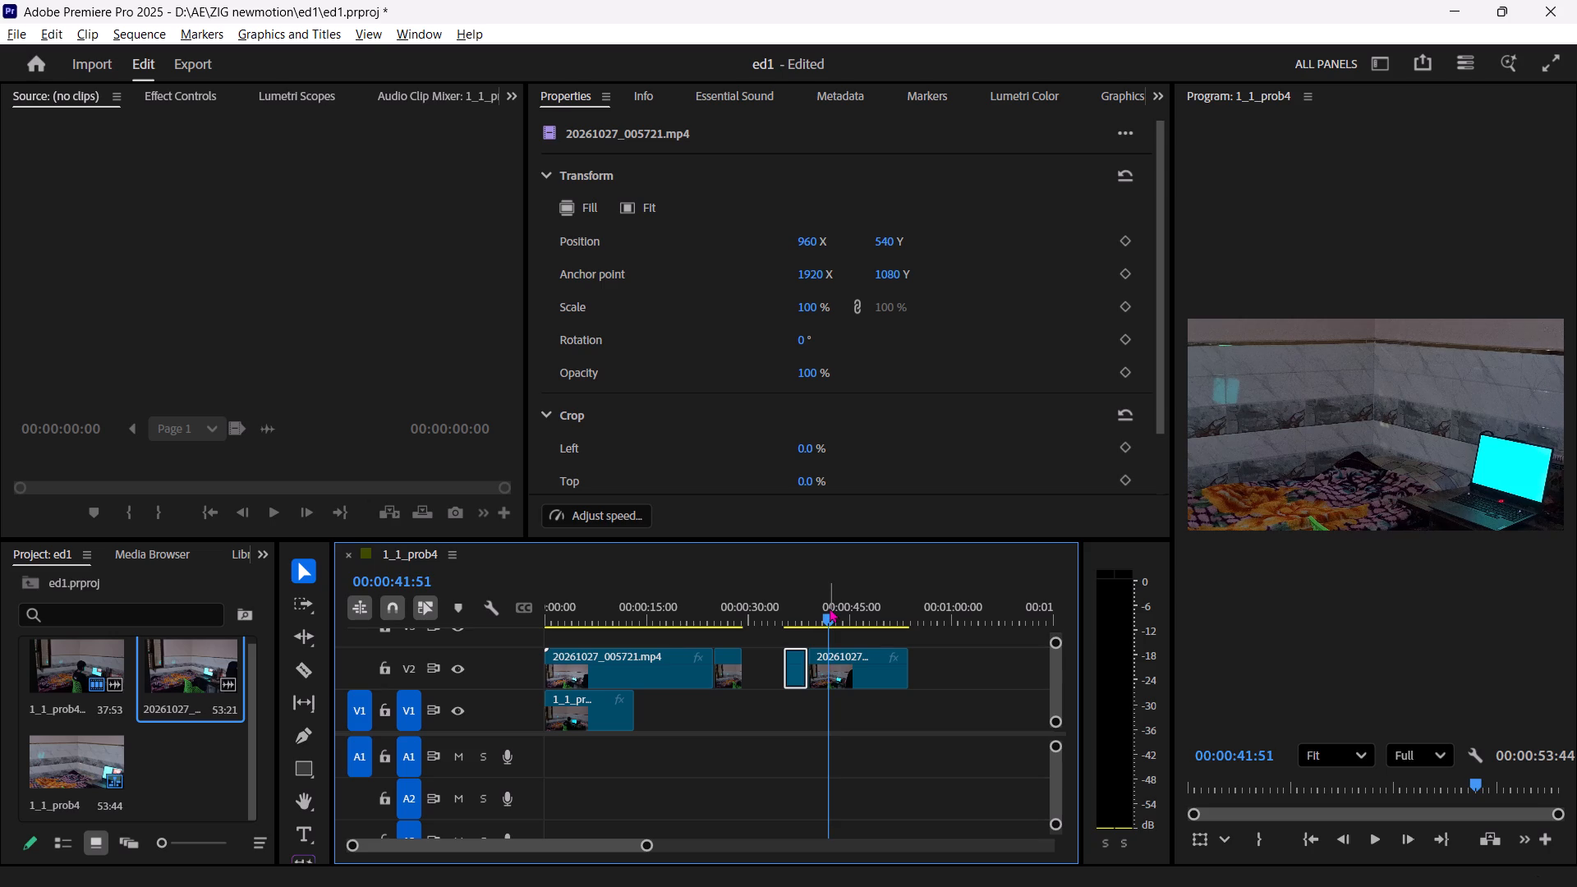
key(Left)
key(c)
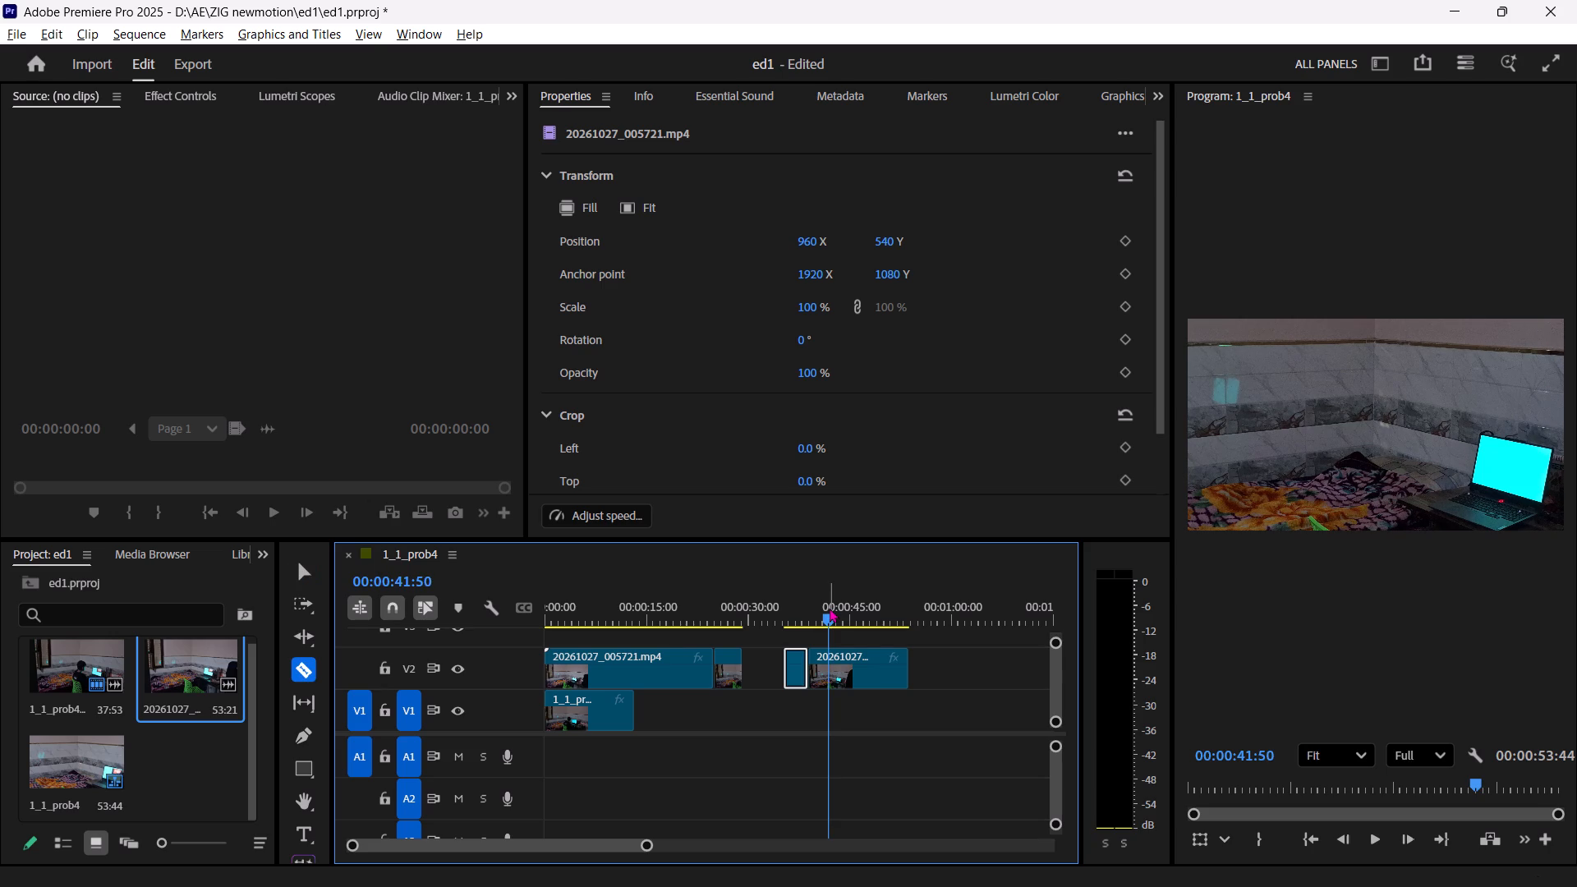
click(828, 669)
key(v)
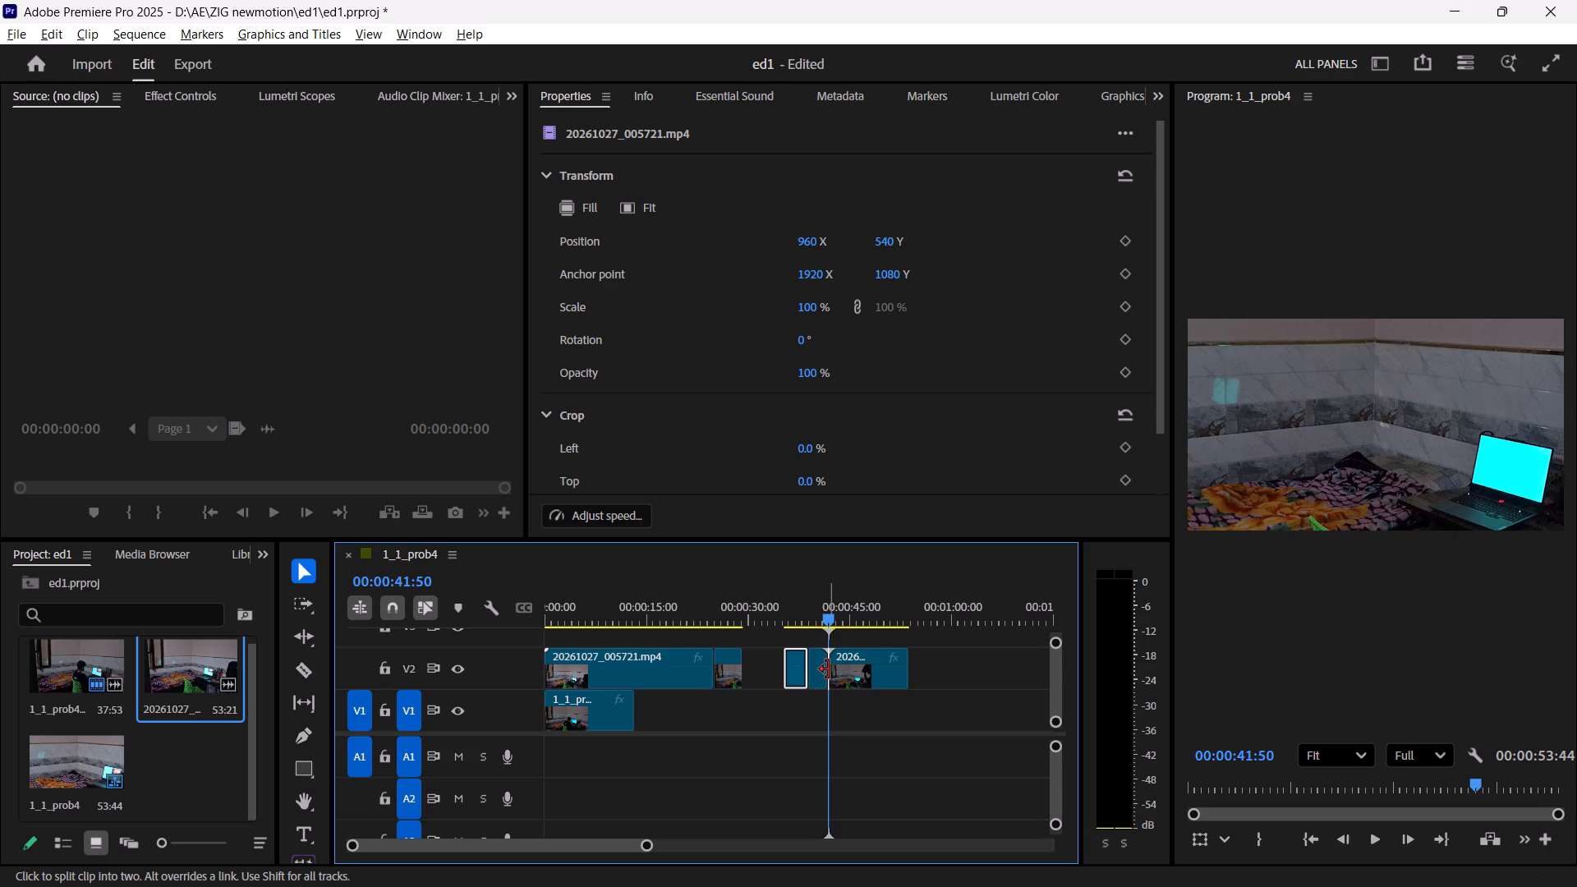
click(819, 662)
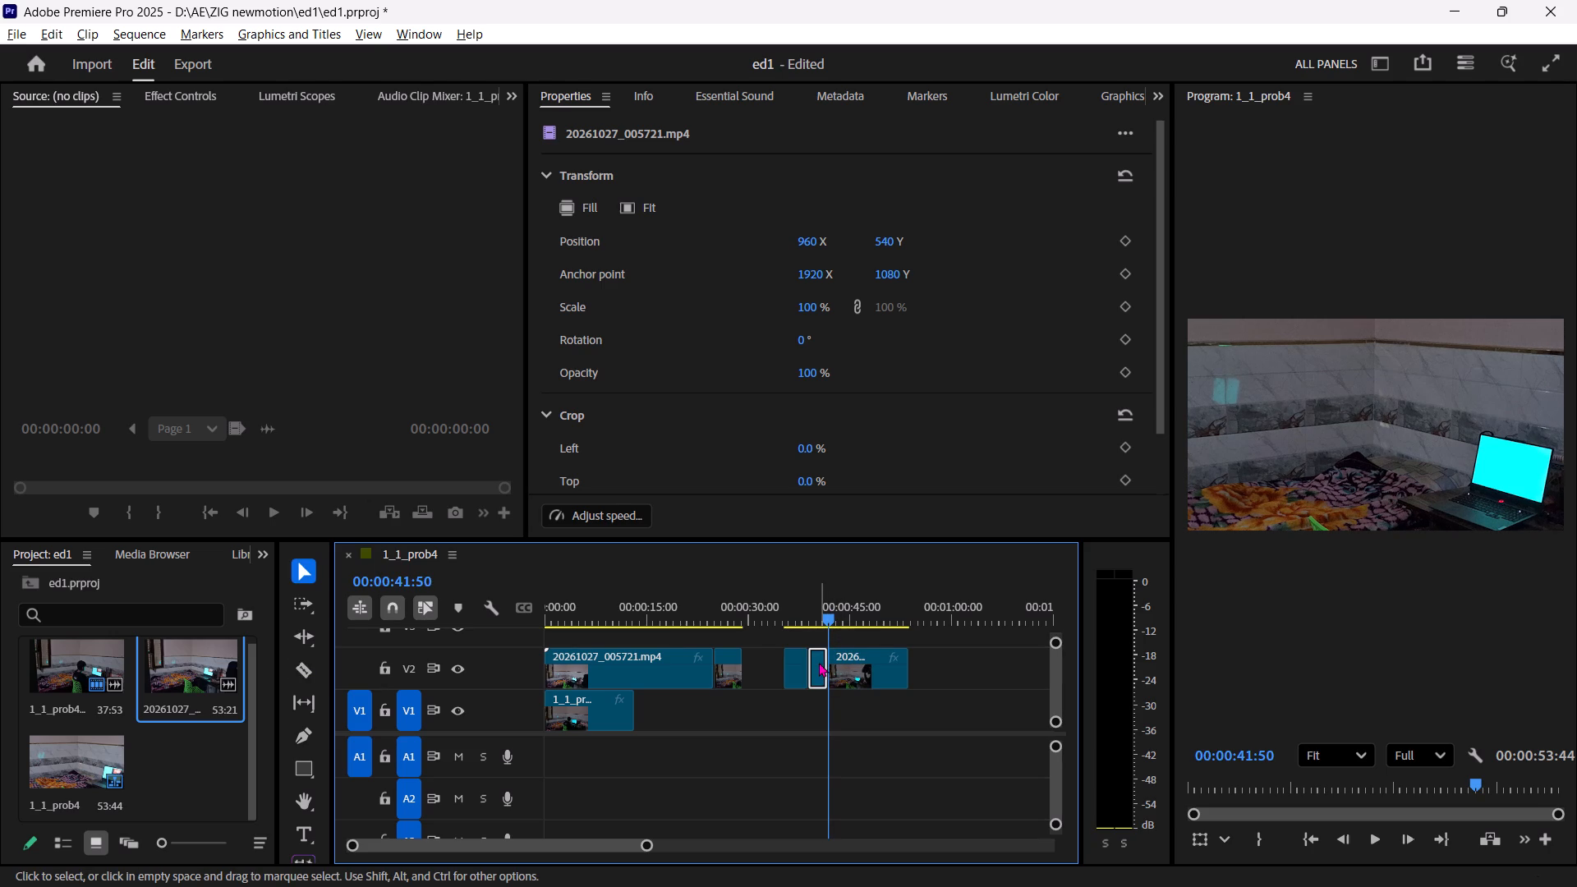
key(Delete)
Play on and split the last 20261027_005721.mp4 part on V2 at 00:00:45:03 with the Razor tool.
key(space)
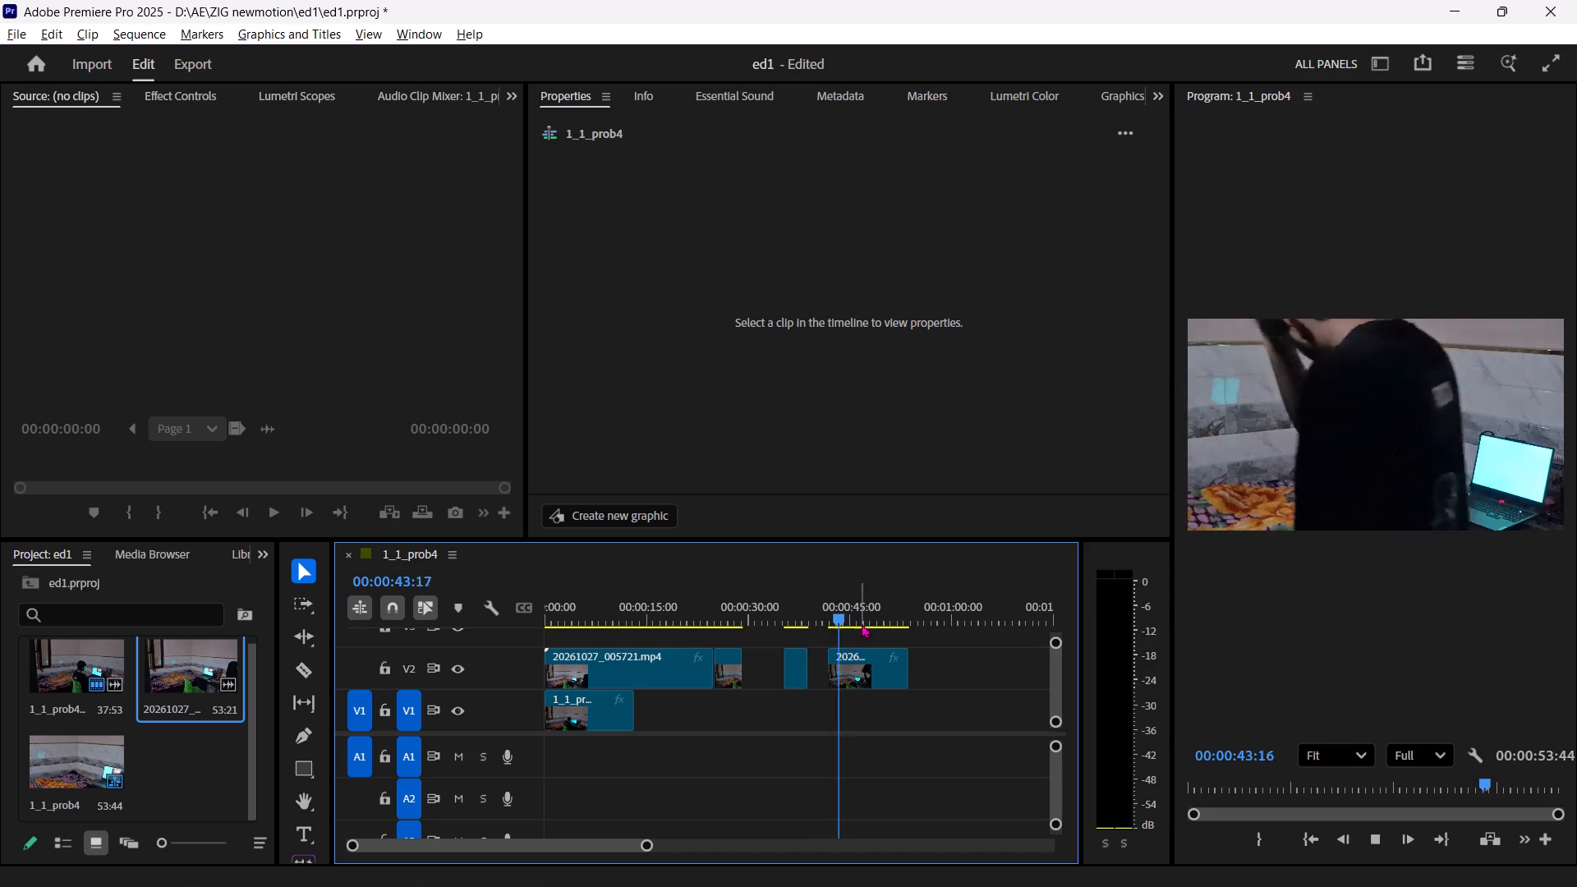
key(space)
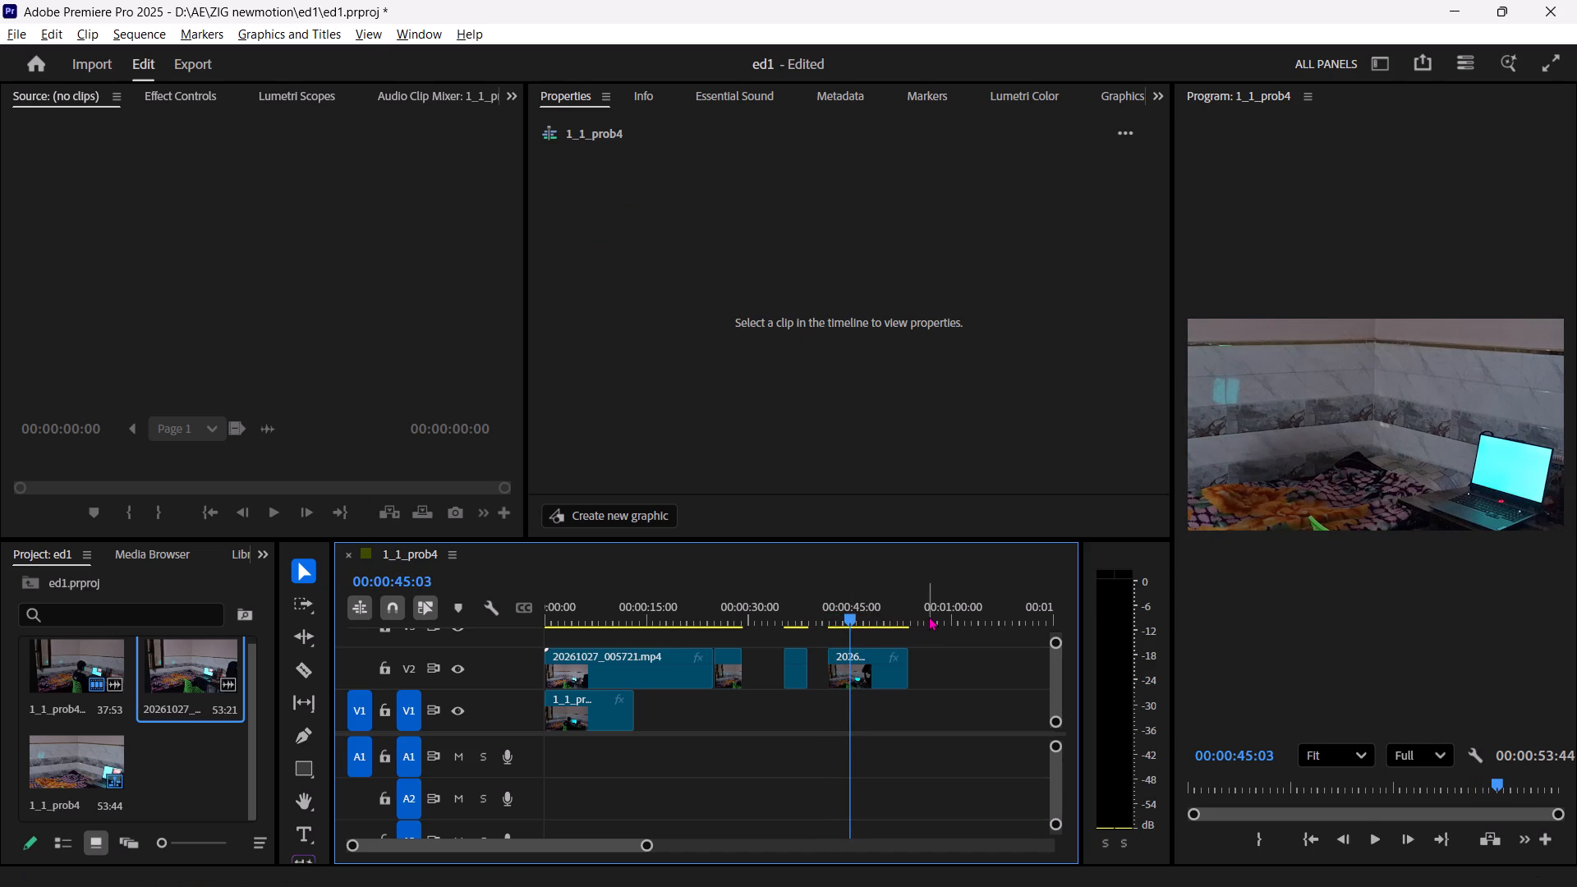
click(844, 662)
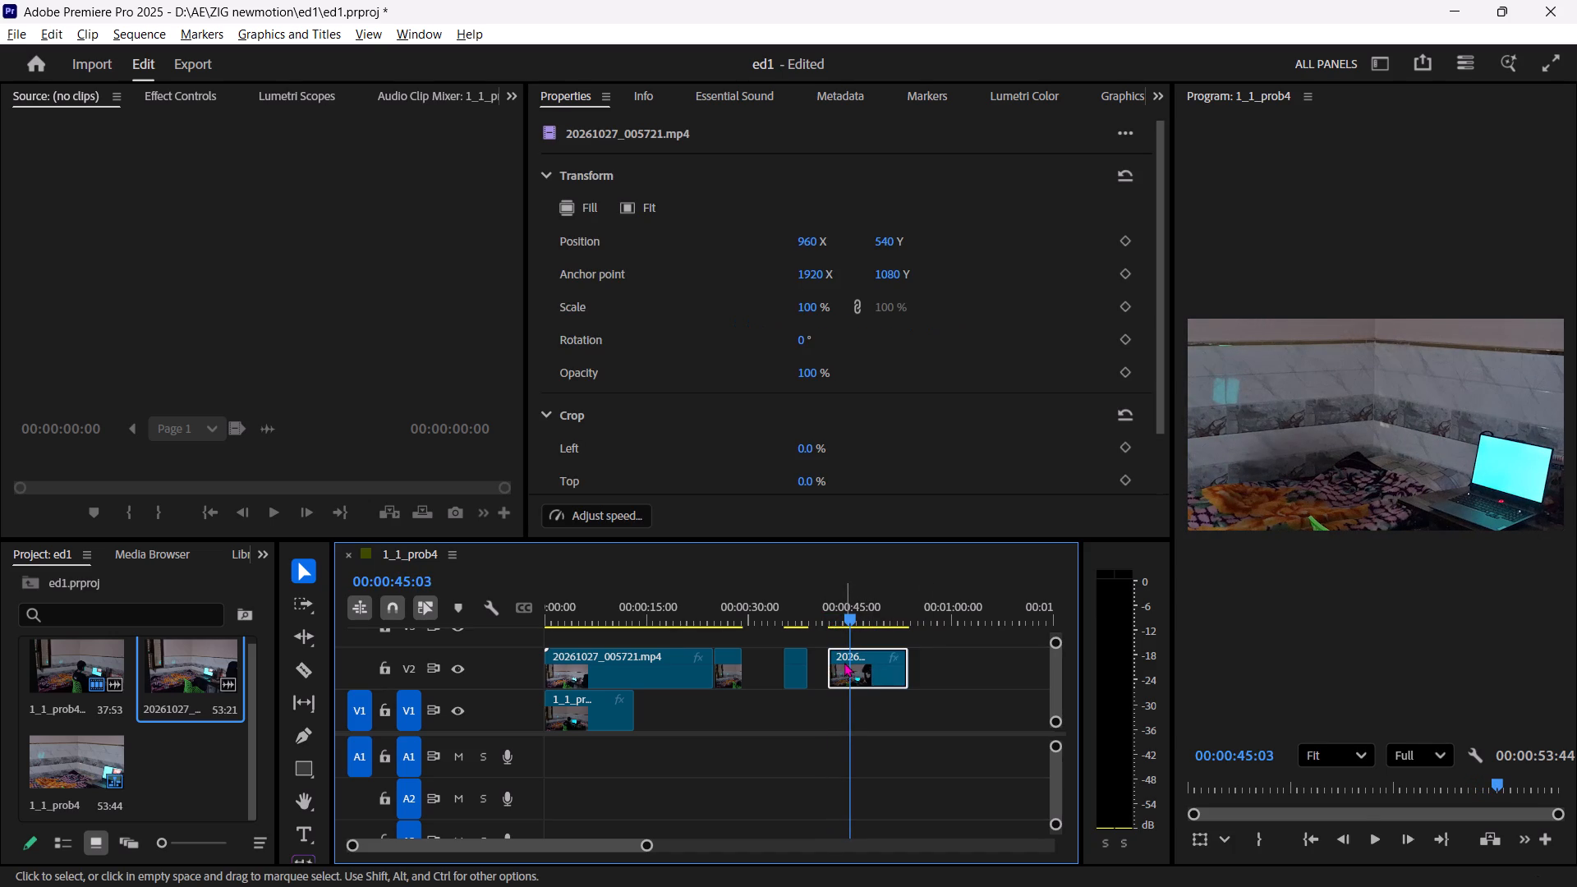
key(c)
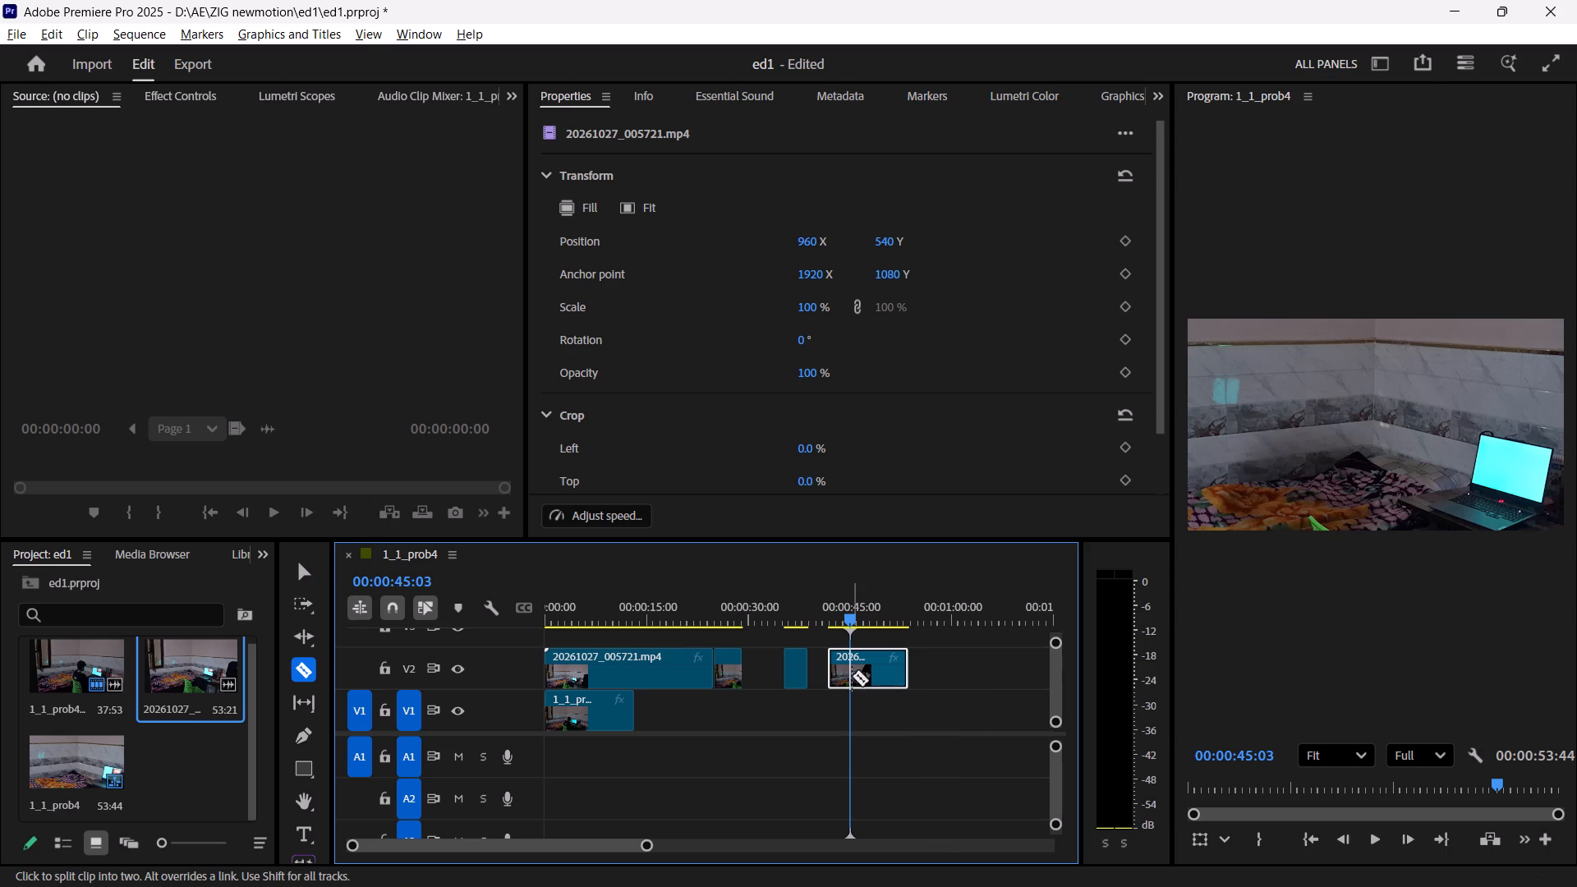
click(851, 664)
key(v)
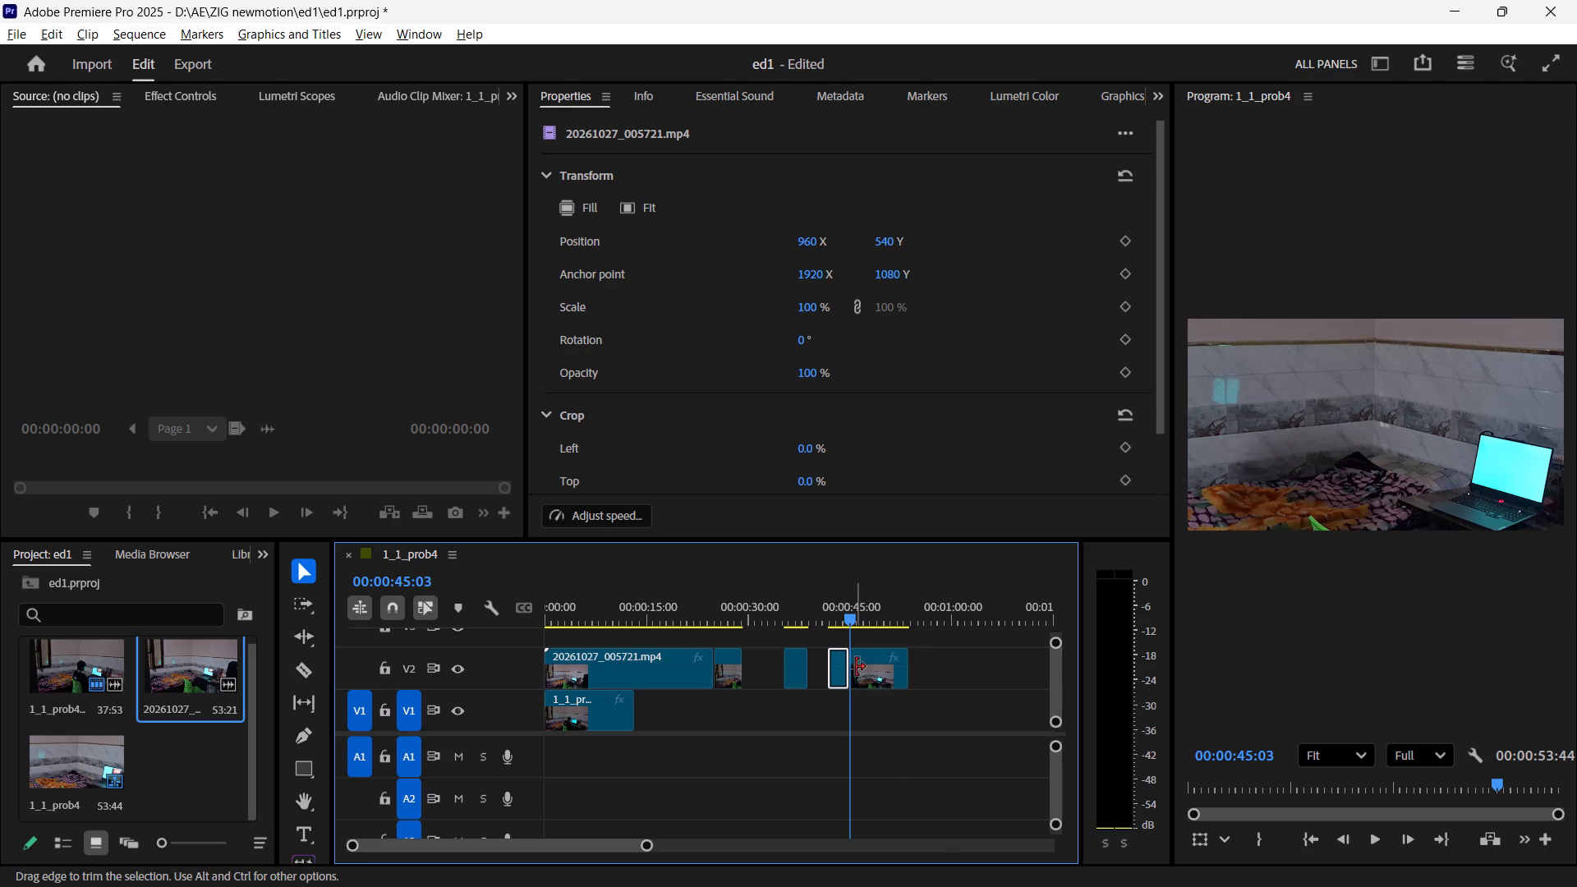
Review the final V2 segment after the 00:00:45:03 cut through to its end and delete it.
key(space)
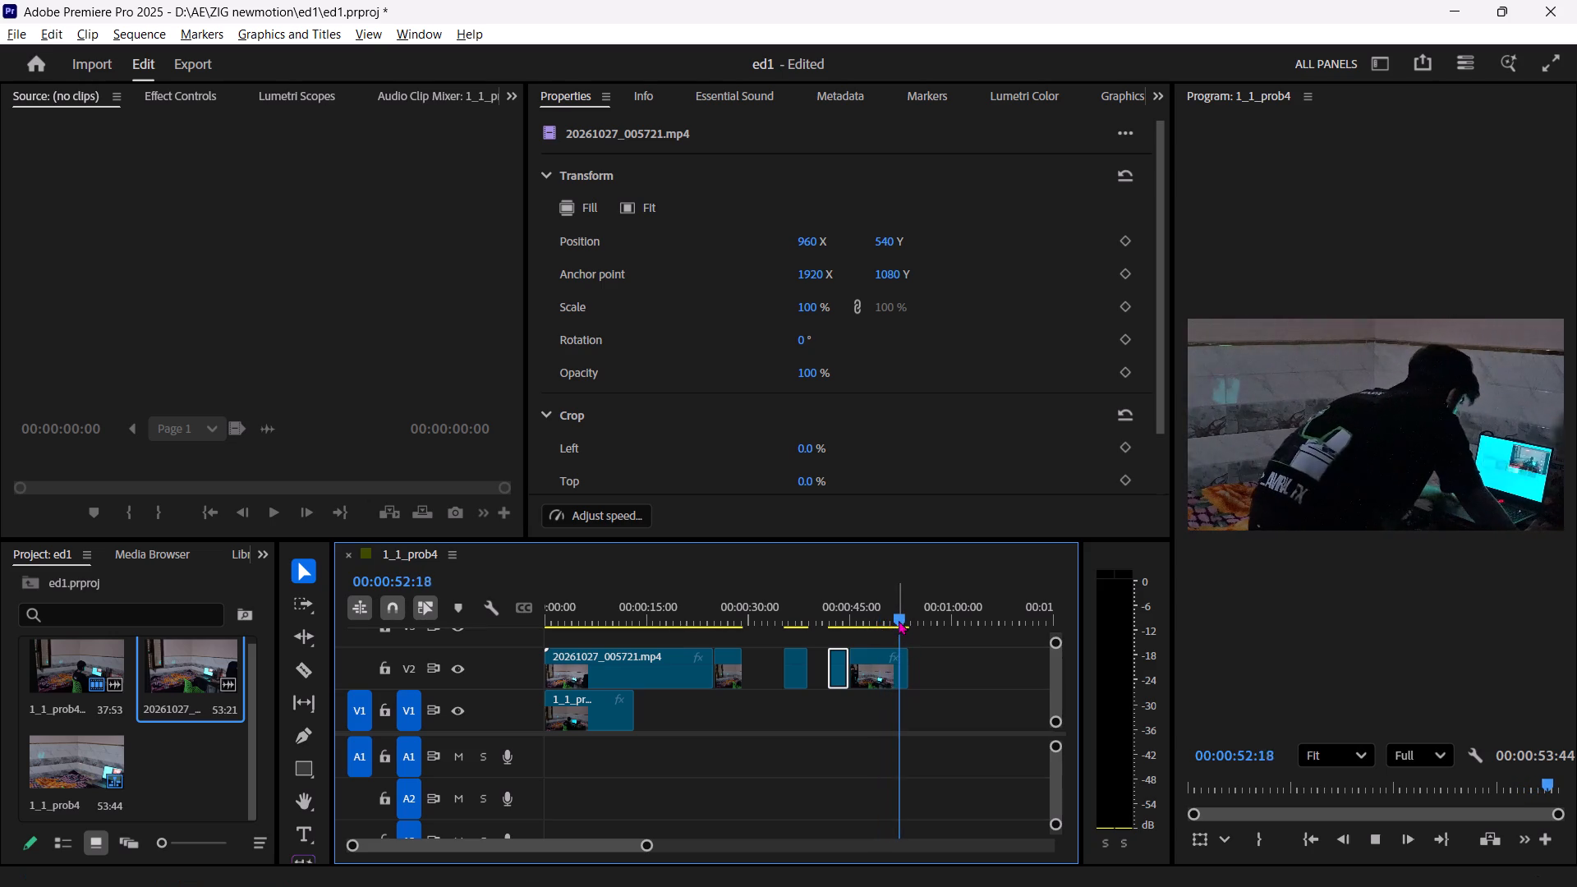
drag(899, 619, 894, 618)
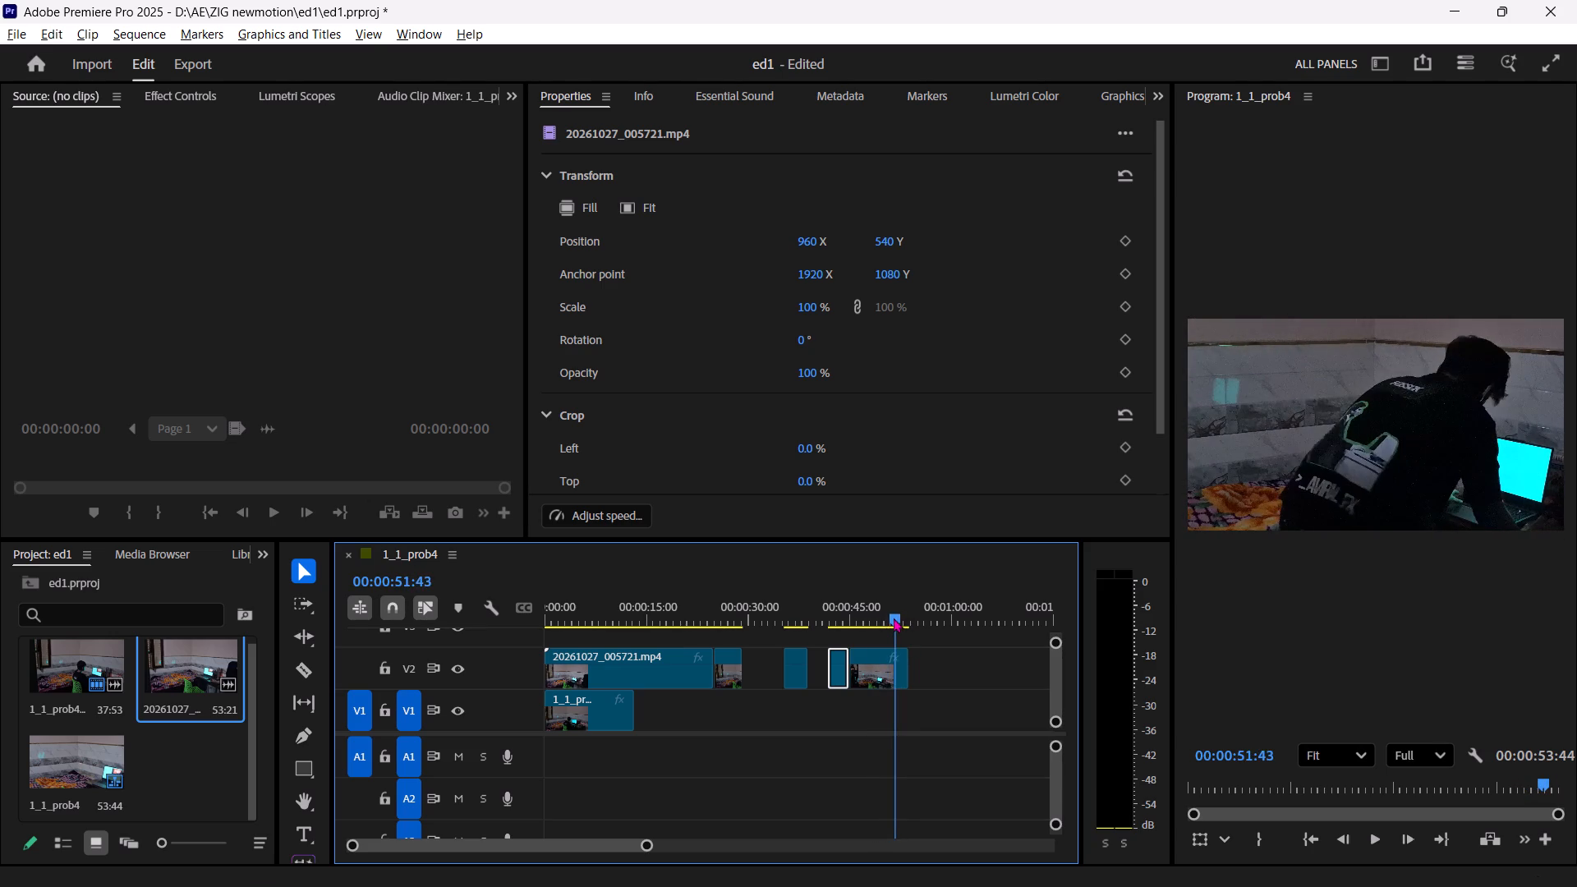
drag(894, 618, 907, 611)
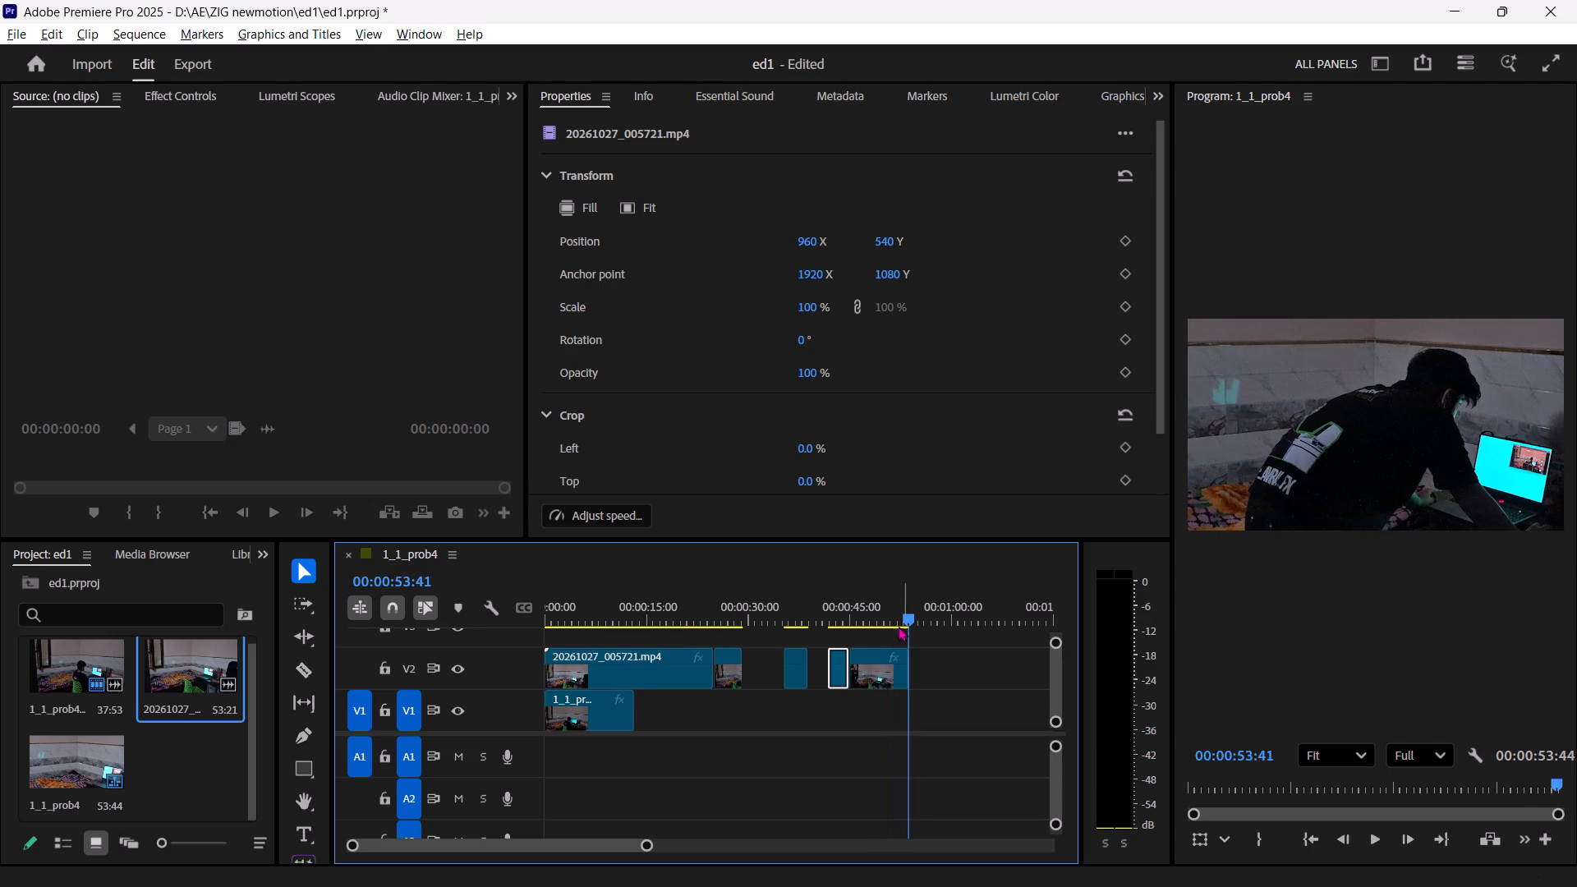
click(882, 652)
key(Delete)
Play the sequence from its start and toggle track V2's visibility to compare its footage with the V1 clip beneath.
drag(768, 627, 702, 624)
drag(687, 618, 475, 632)
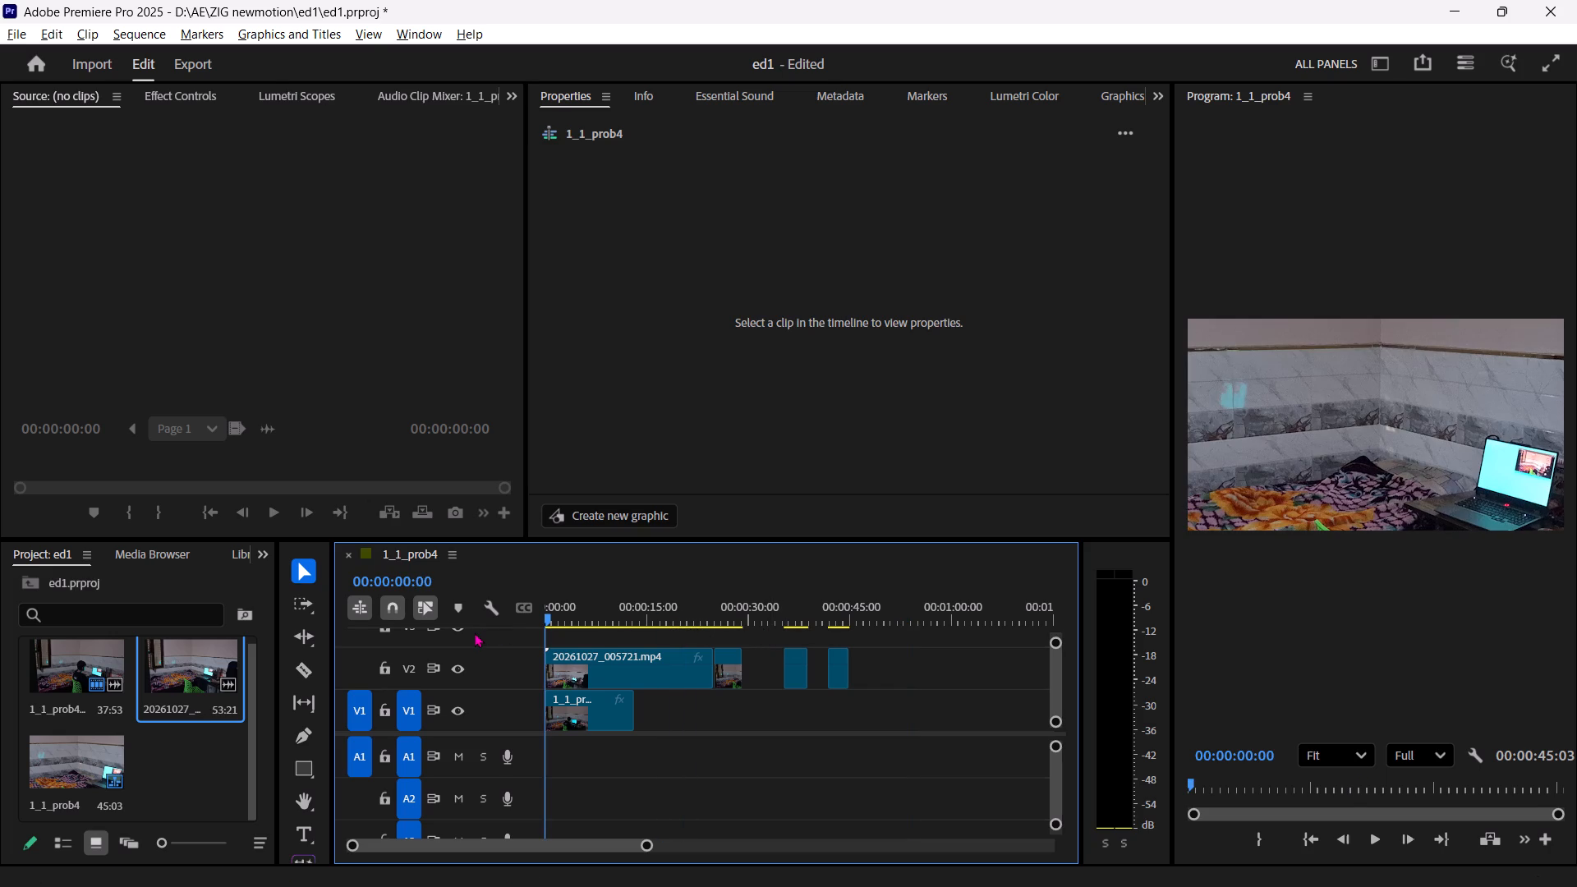
key(space)
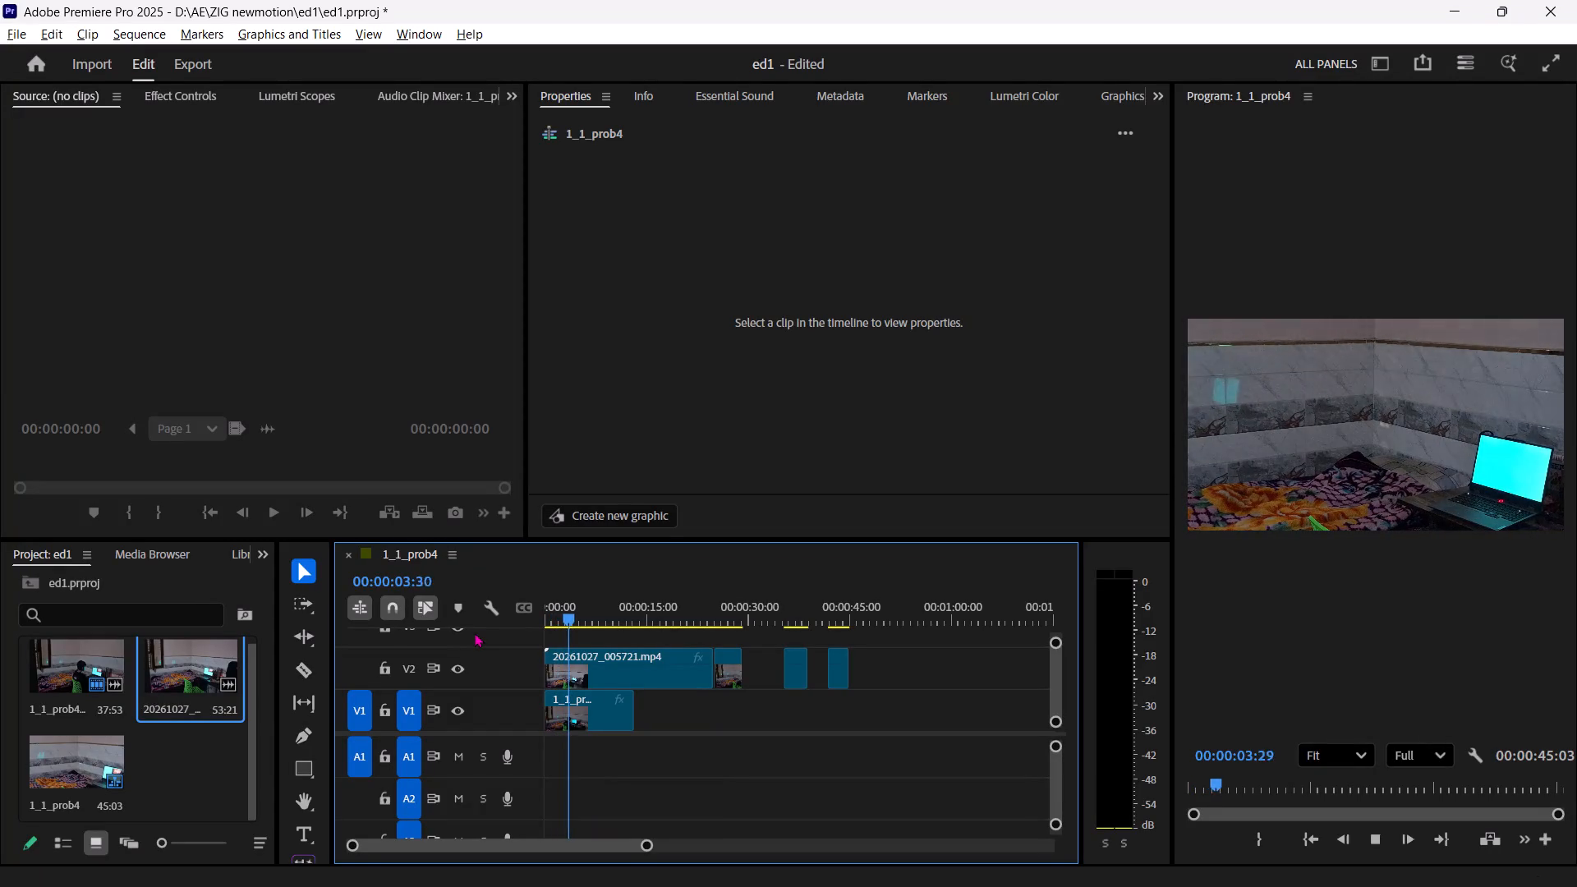
click(585, 606)
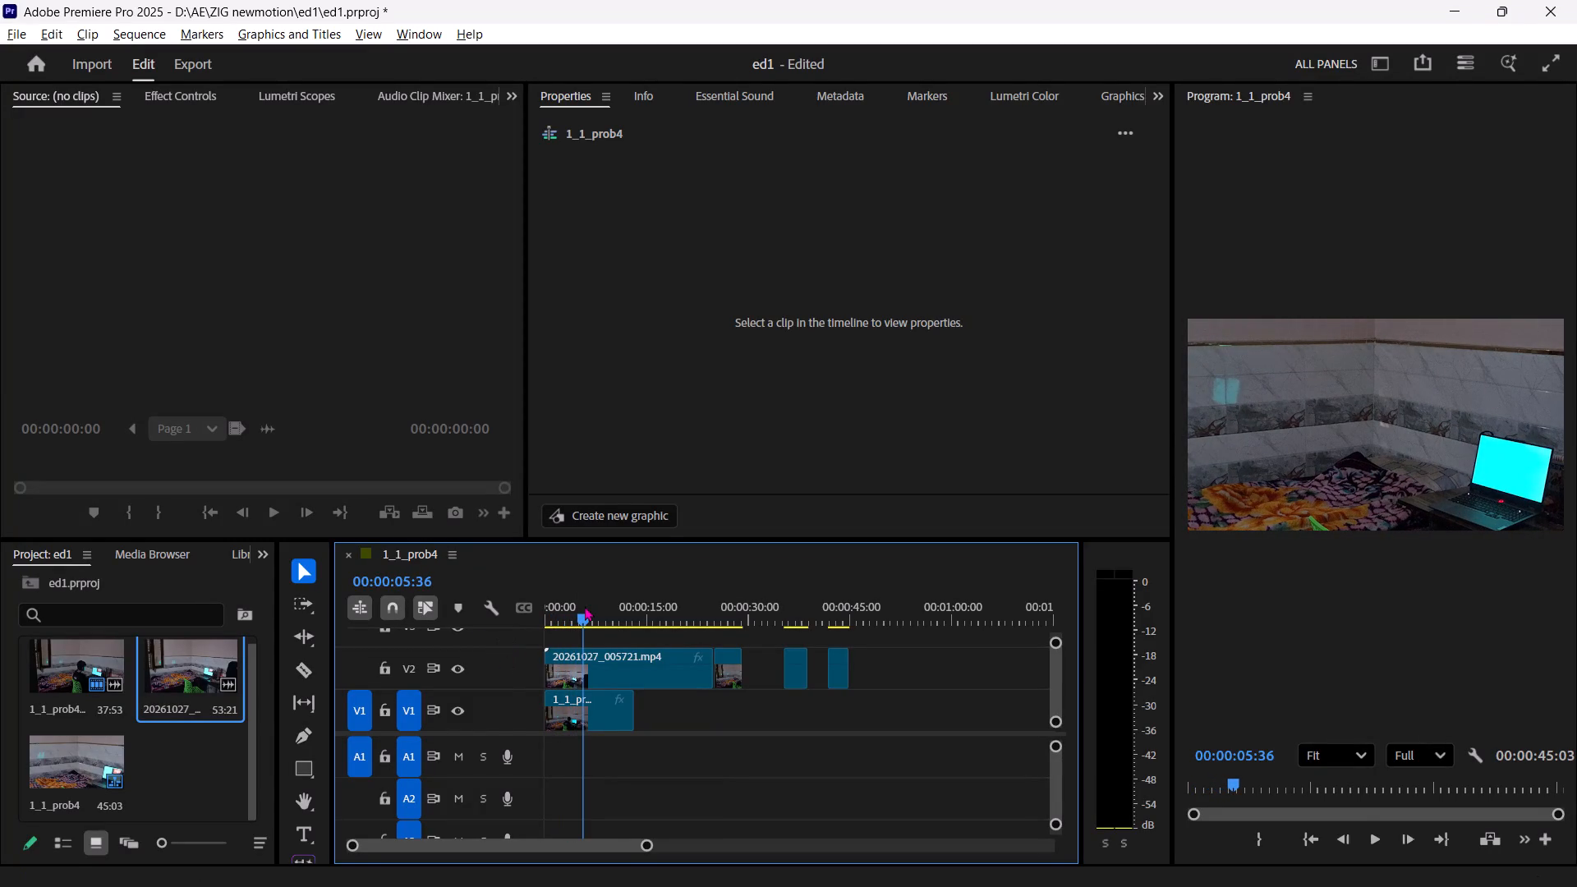
click(462, 676)
click(462, 676)
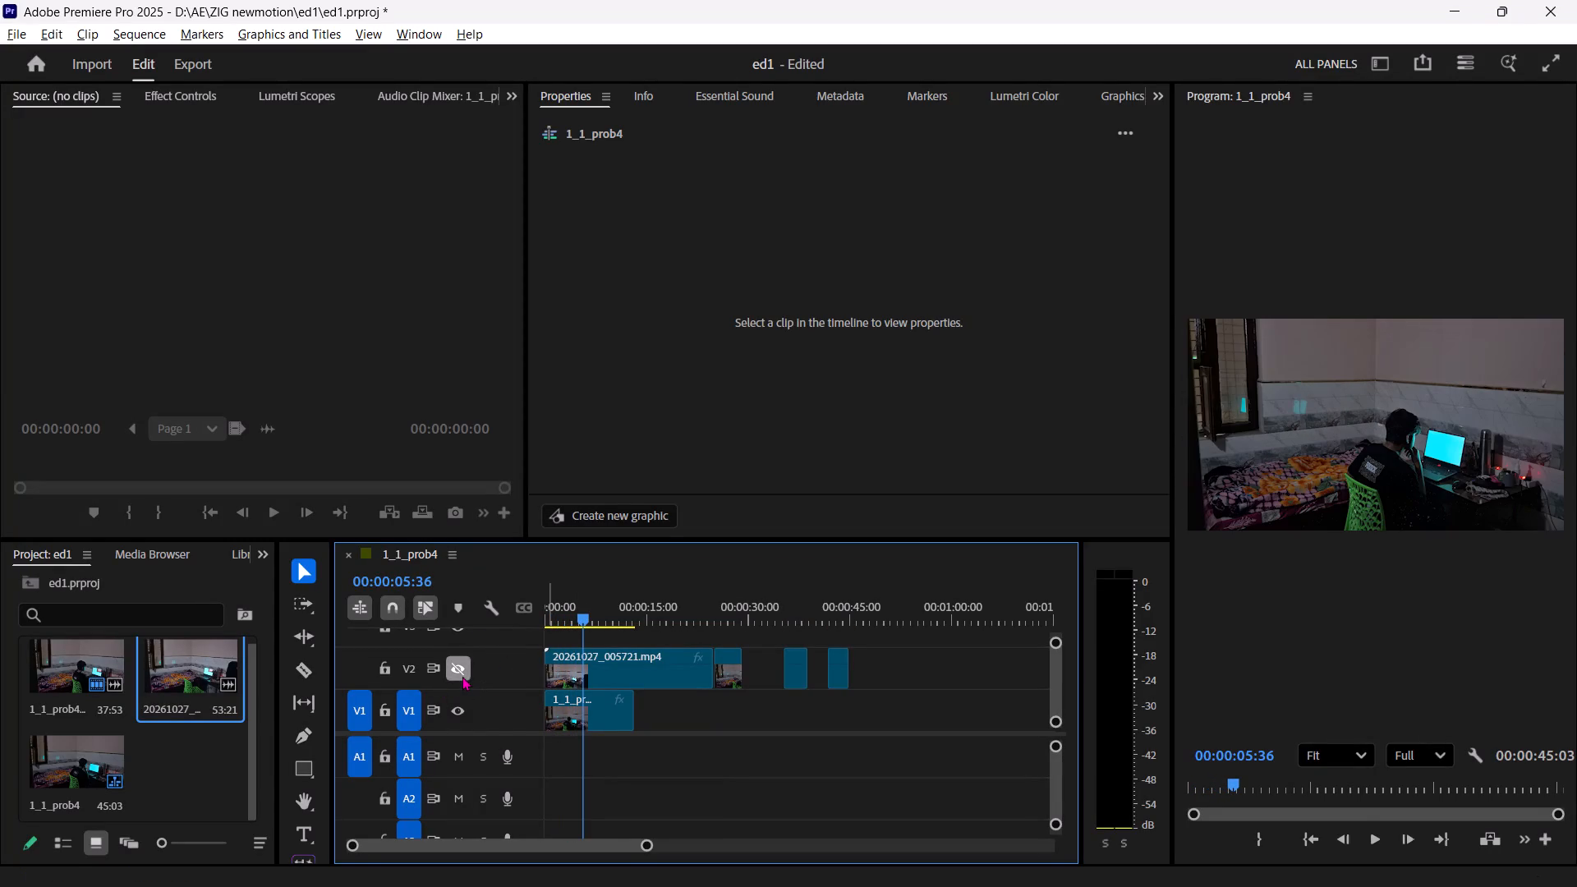
click(462, 676)
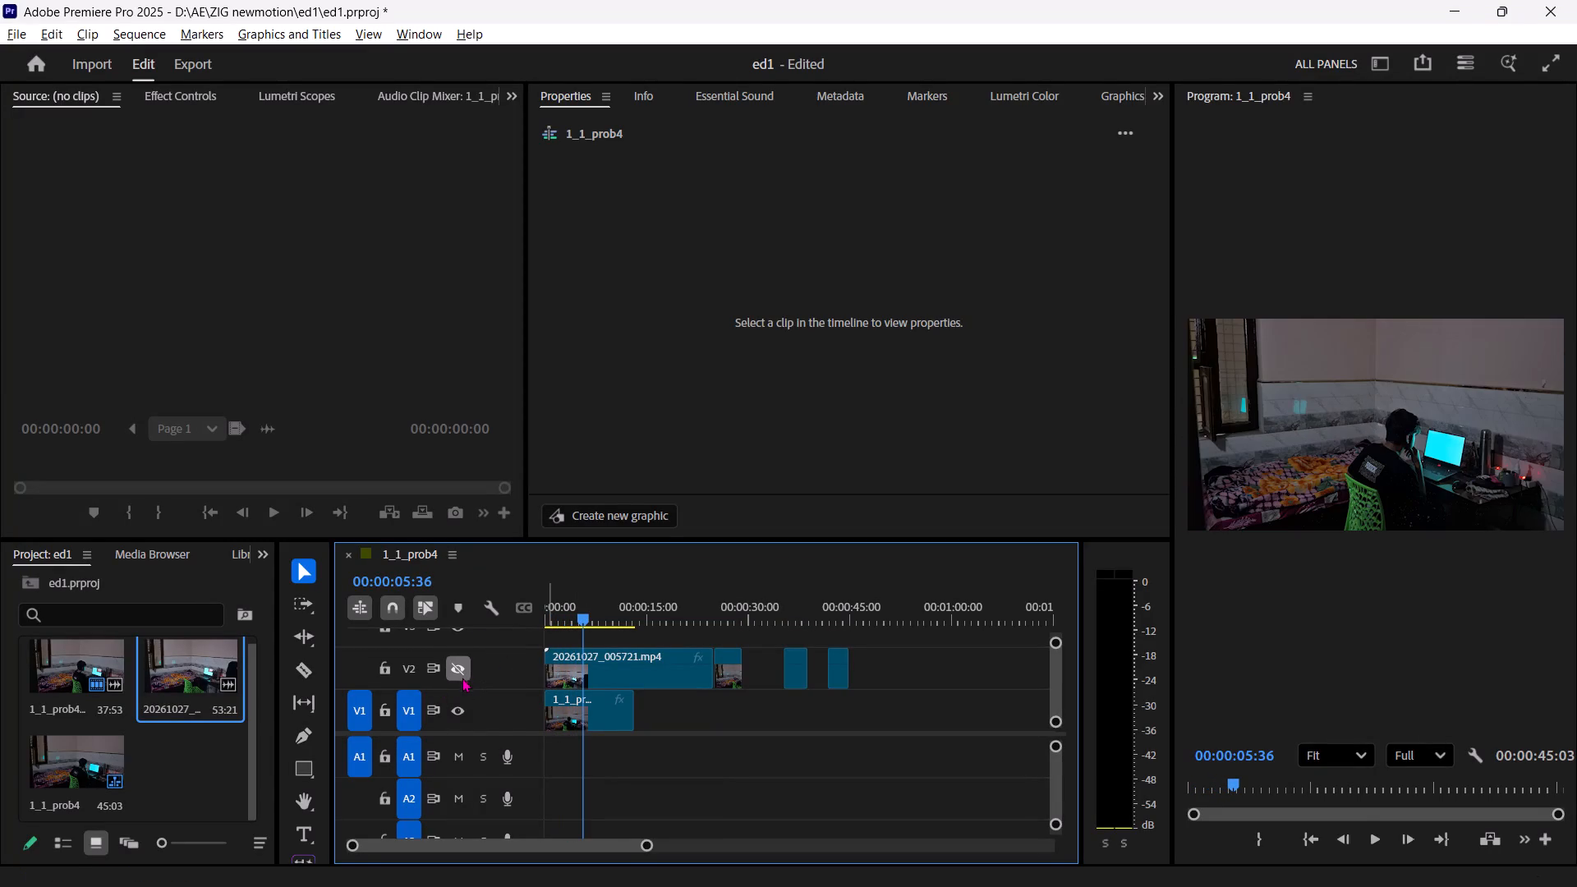
click(464, 673)
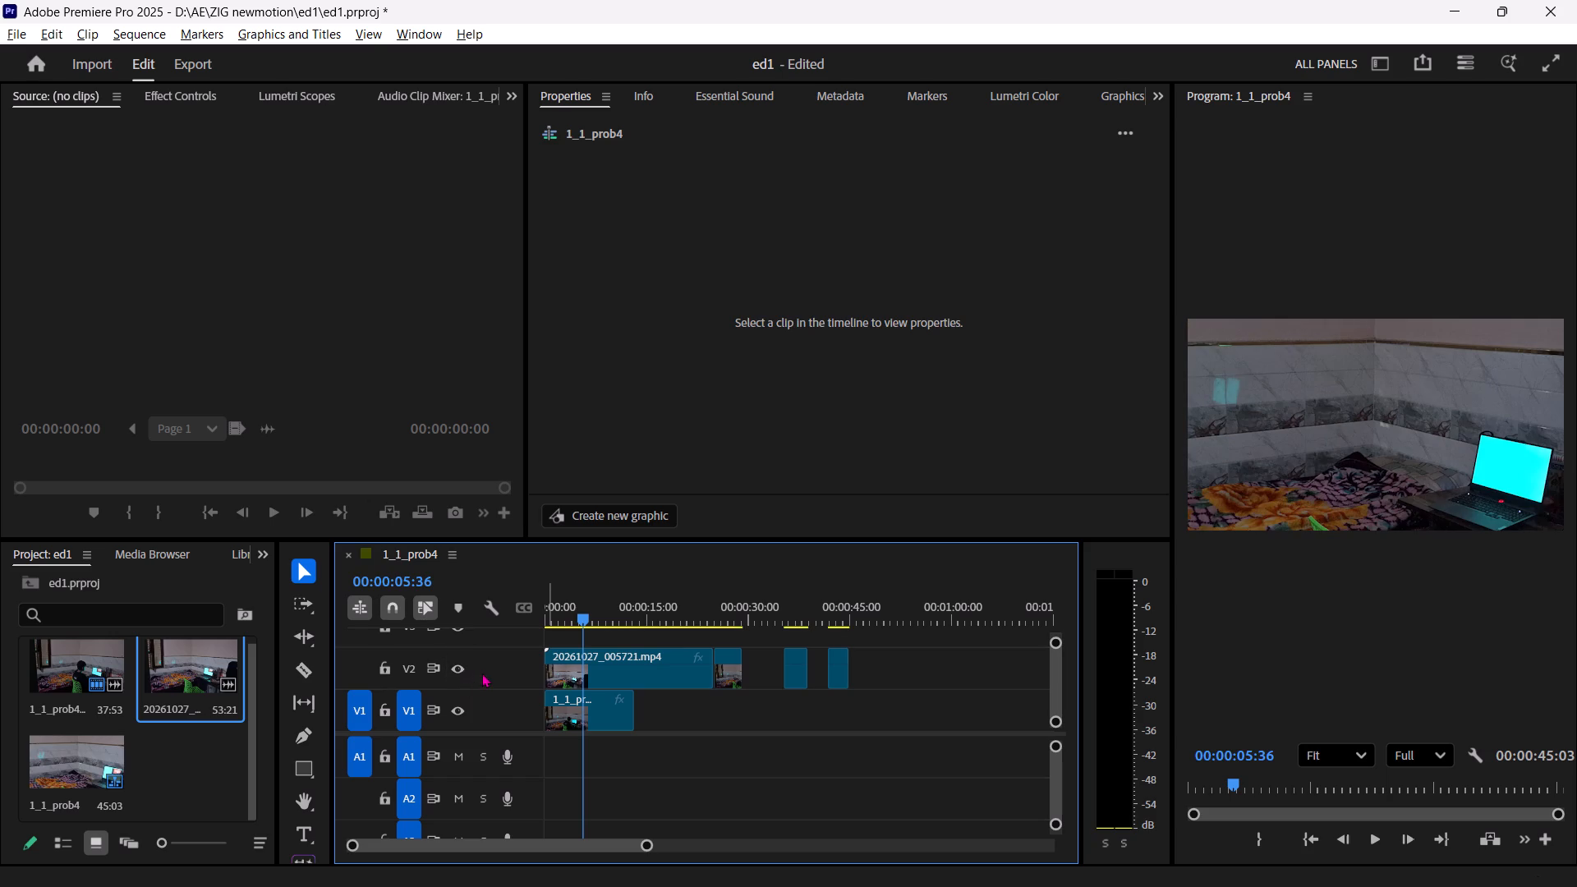
click(451, 674)
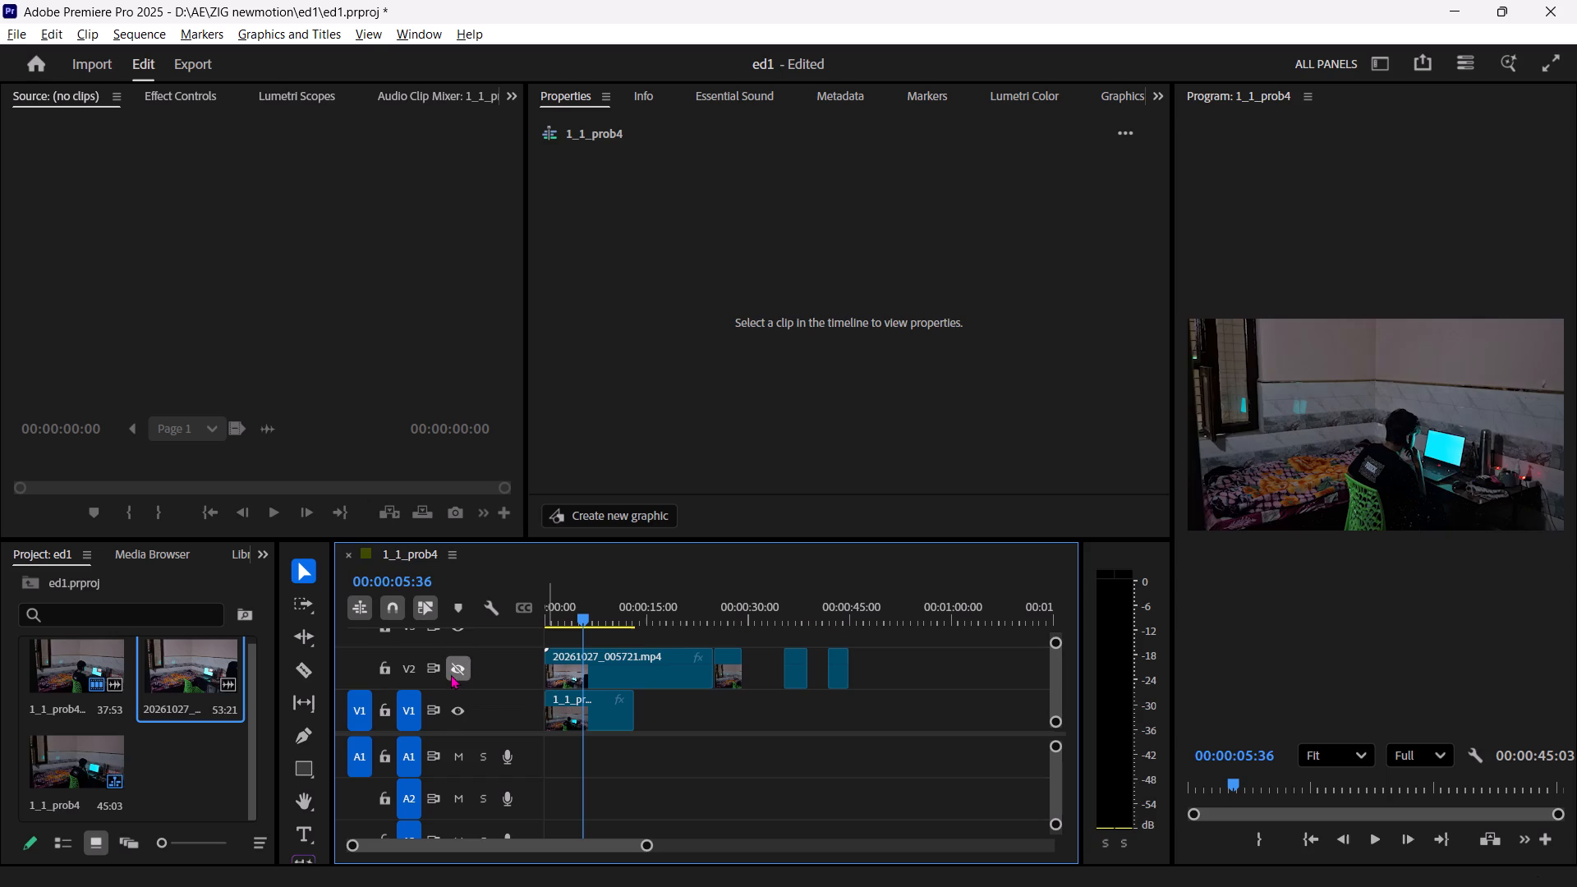
Make track V2 visible again and scale all of its 20261027_005721.mp4 segments down to 54%.
click(451, 674)
click(451, 674)
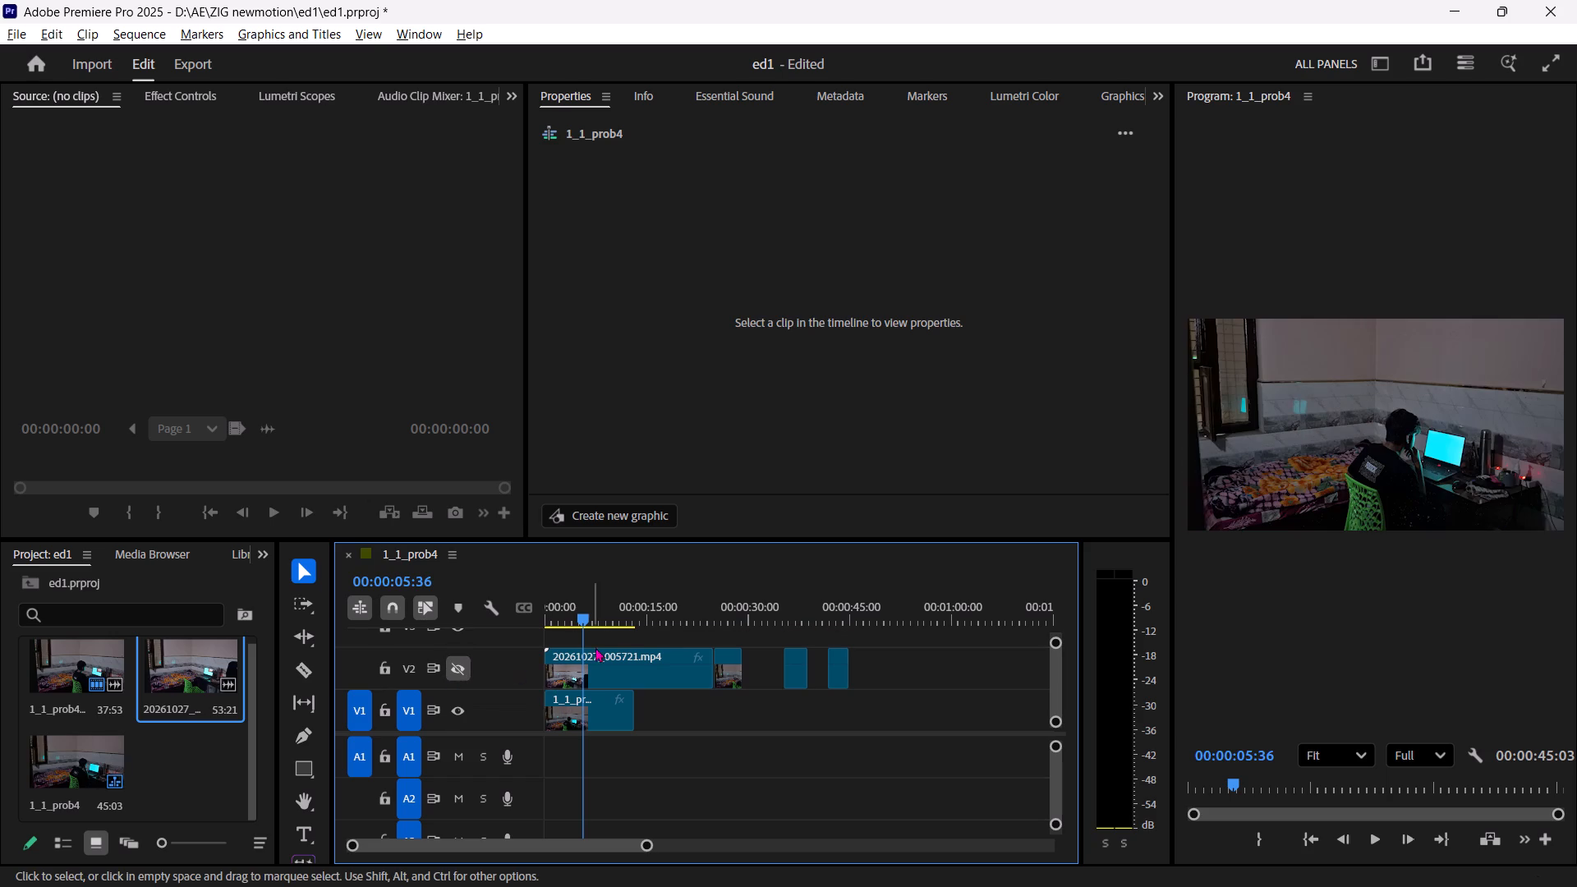
click(622, 643)
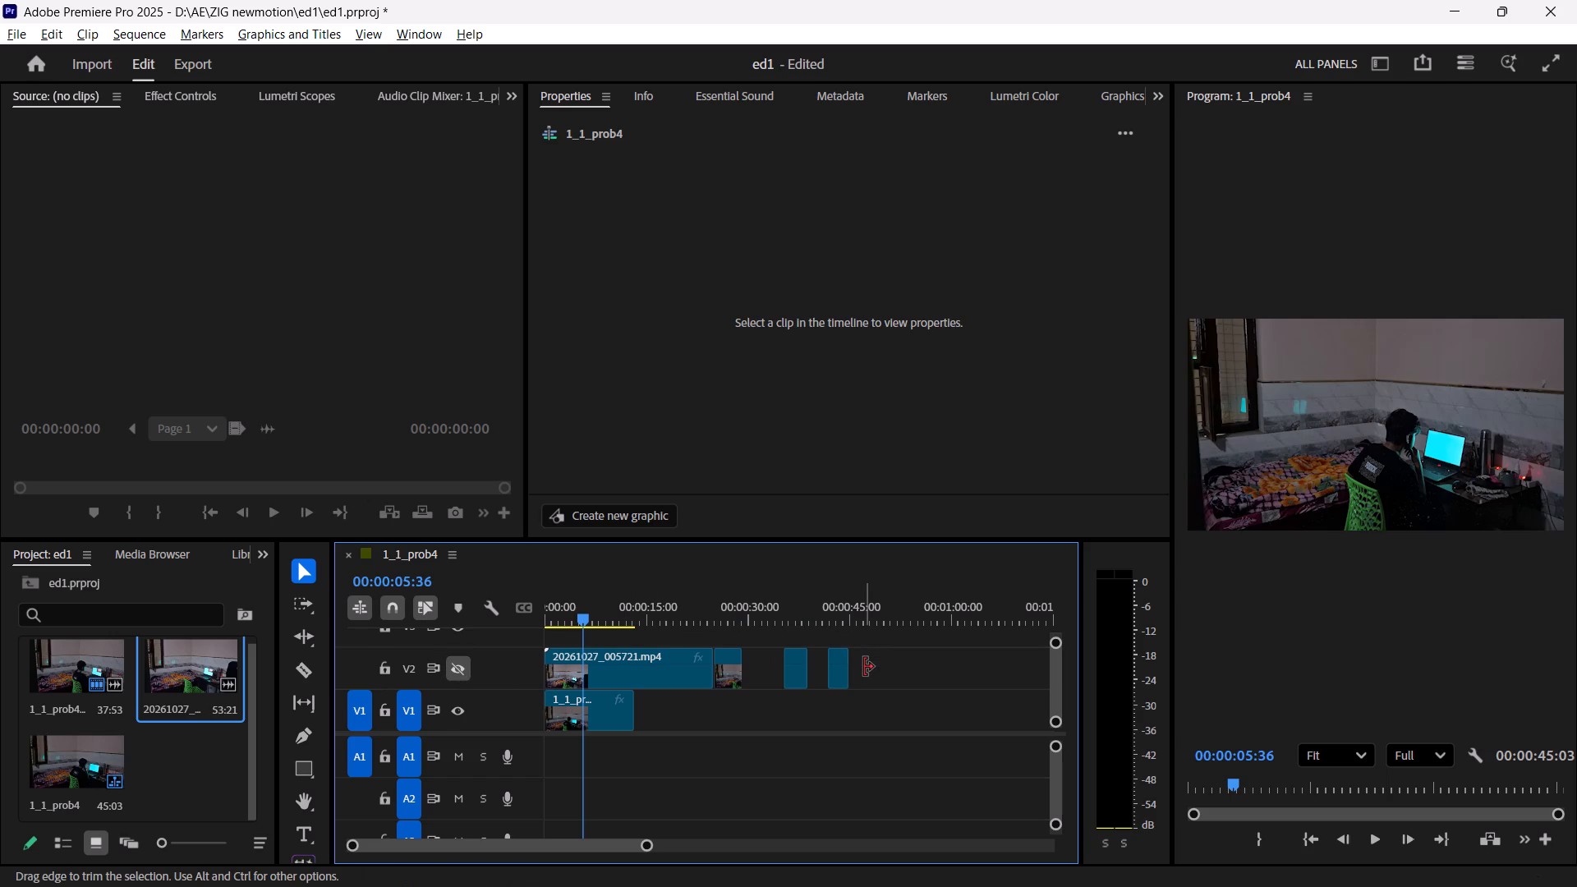
click(864, 667)
click(887, 739)
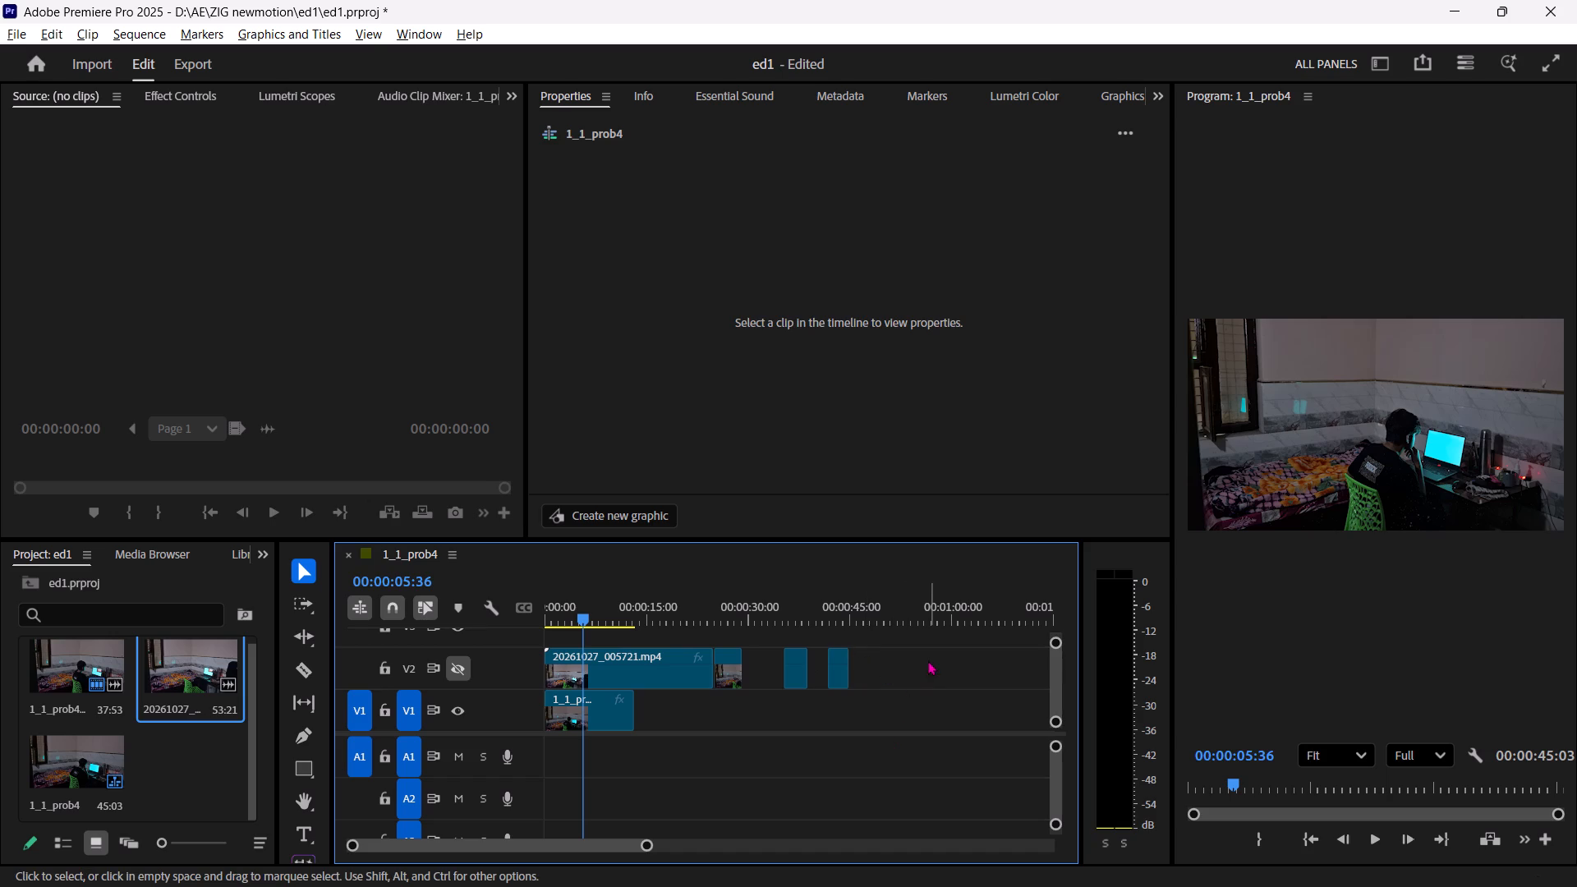
drag(928, 660, 664, 669)
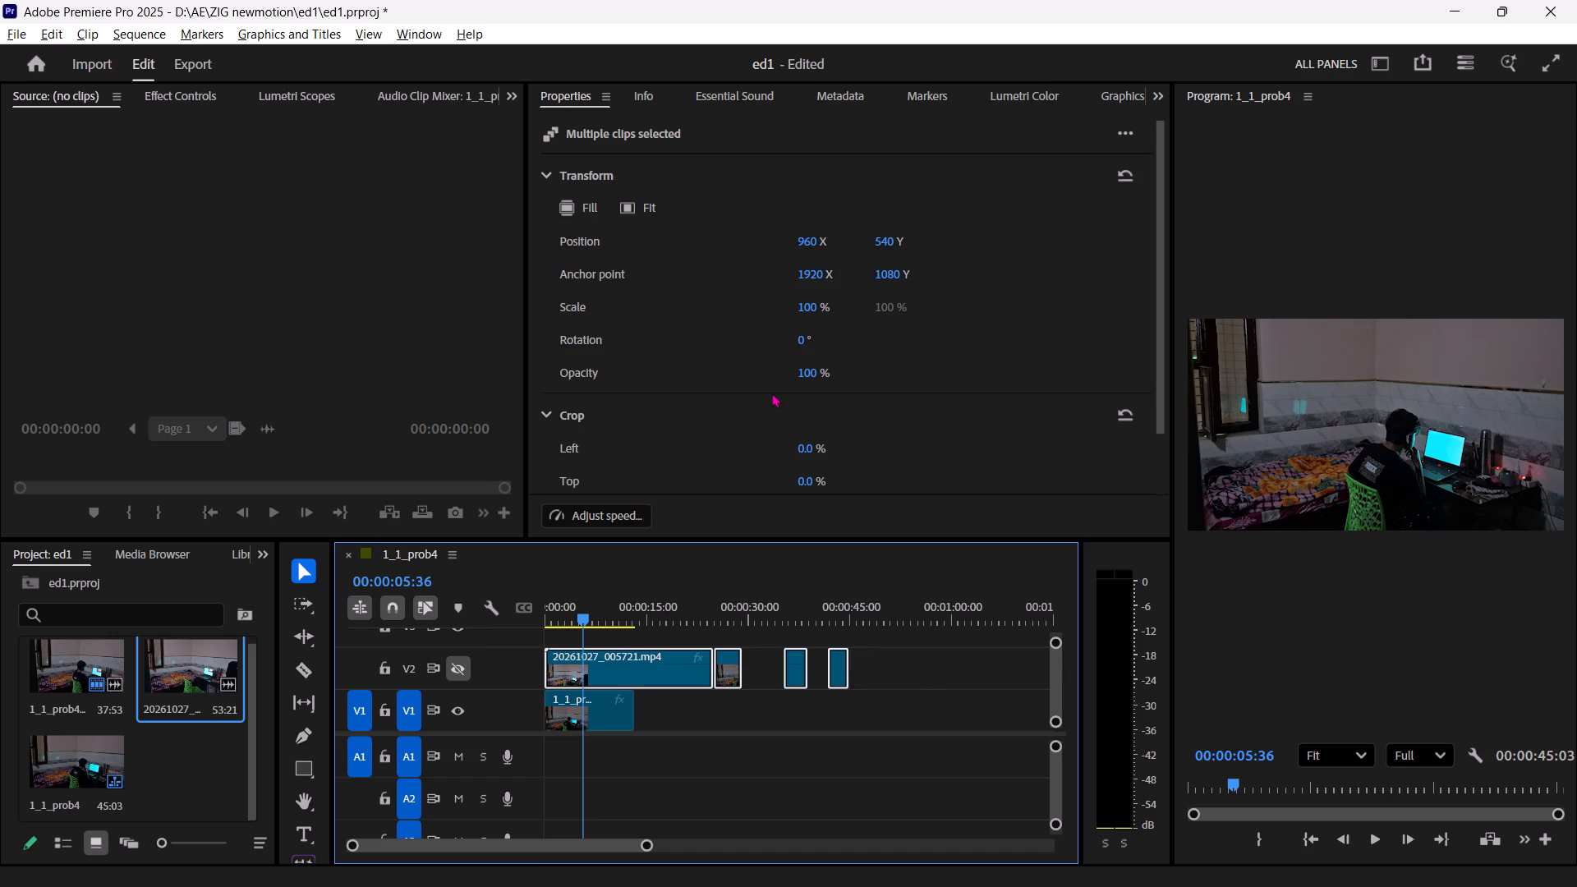
click(457, 671)
drag(818, 309, 724, 316)
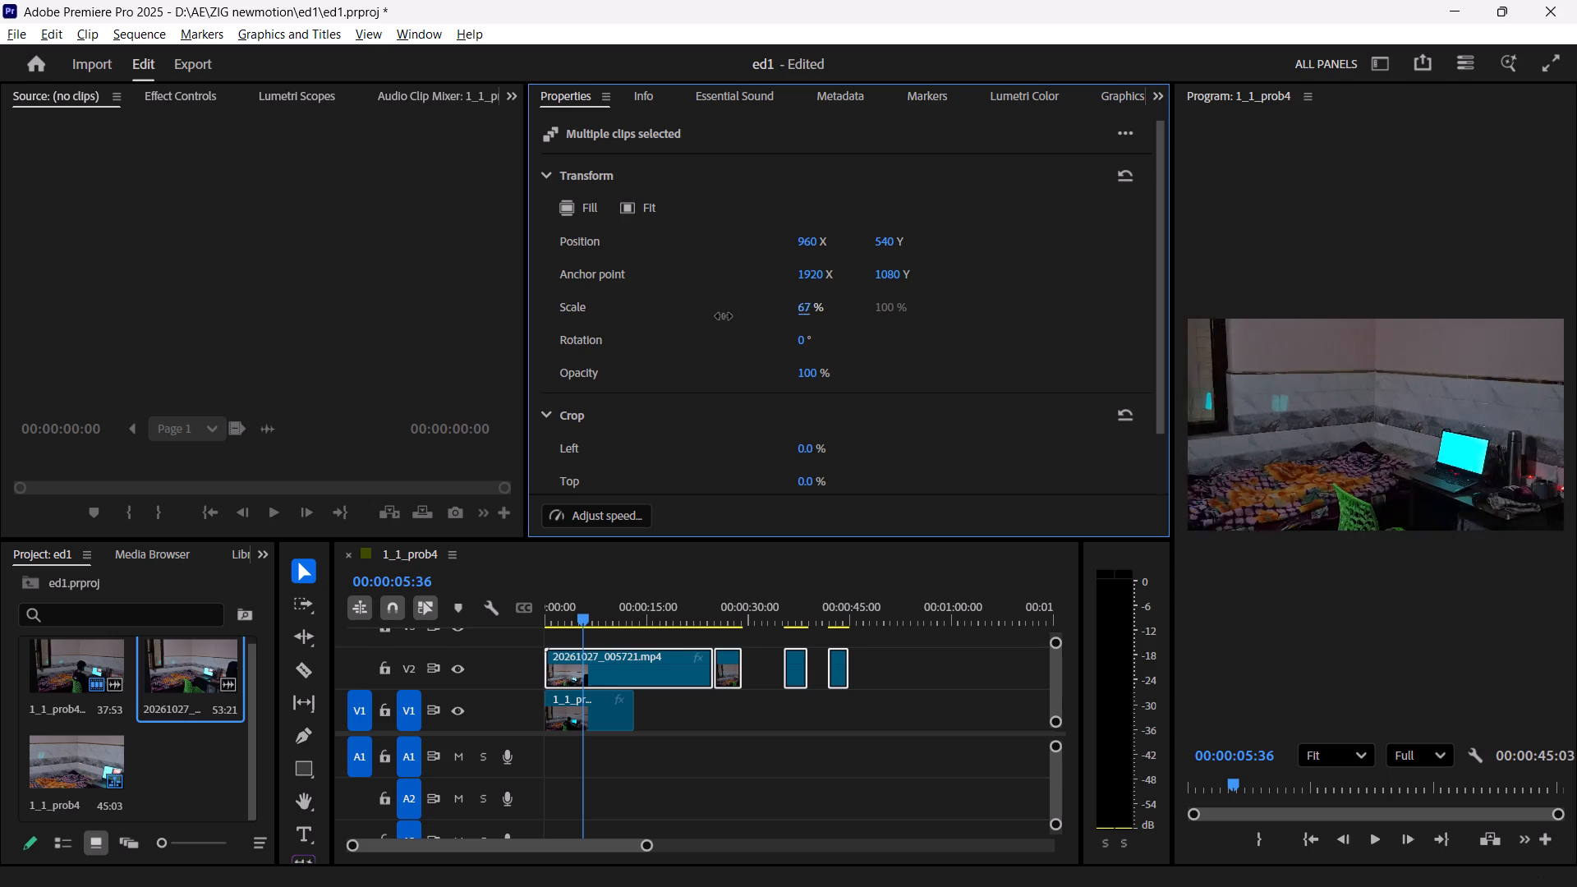
drag(724, 316, 703, 319)
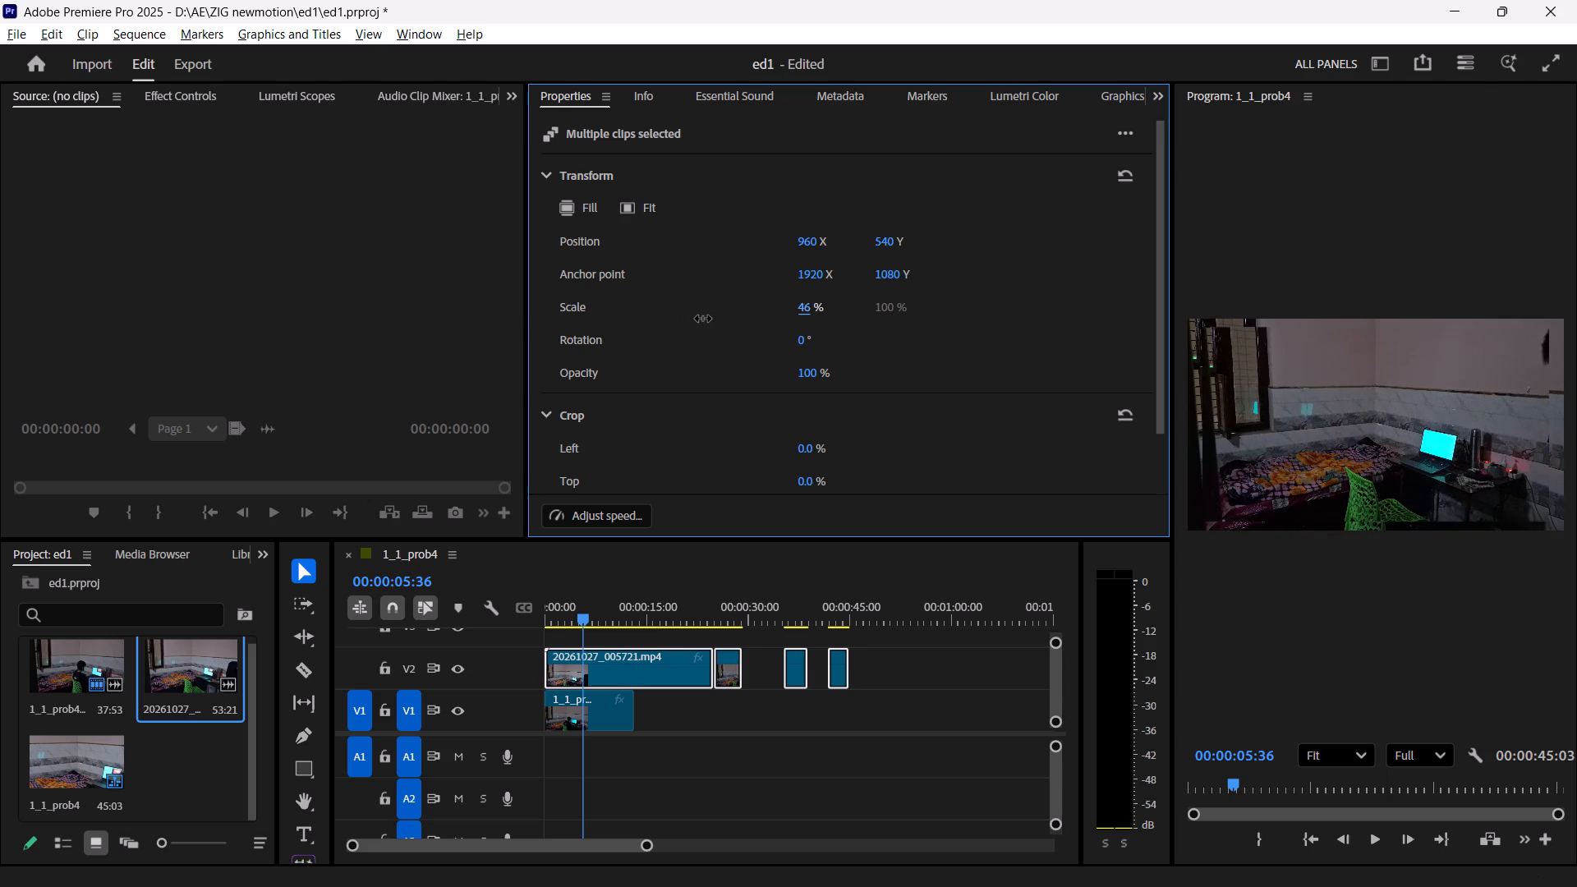
drag(703, 319, 705, 318)
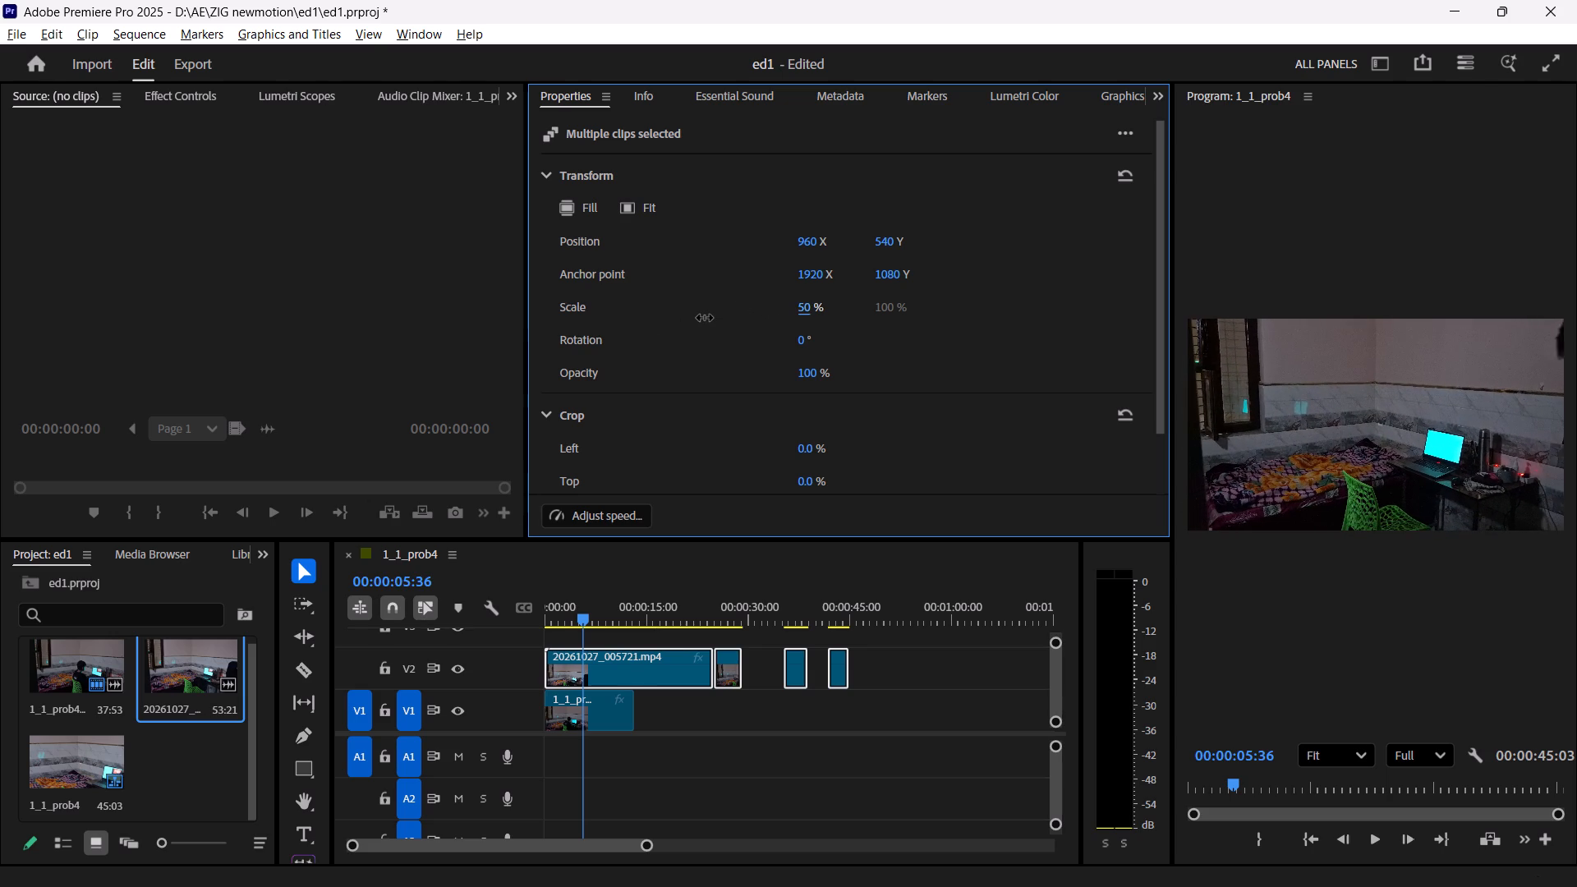
drag(705, 318, 708, 316)
Play and scrub through the rescaled V2 segments to check their framing across the sequence.
key(space)
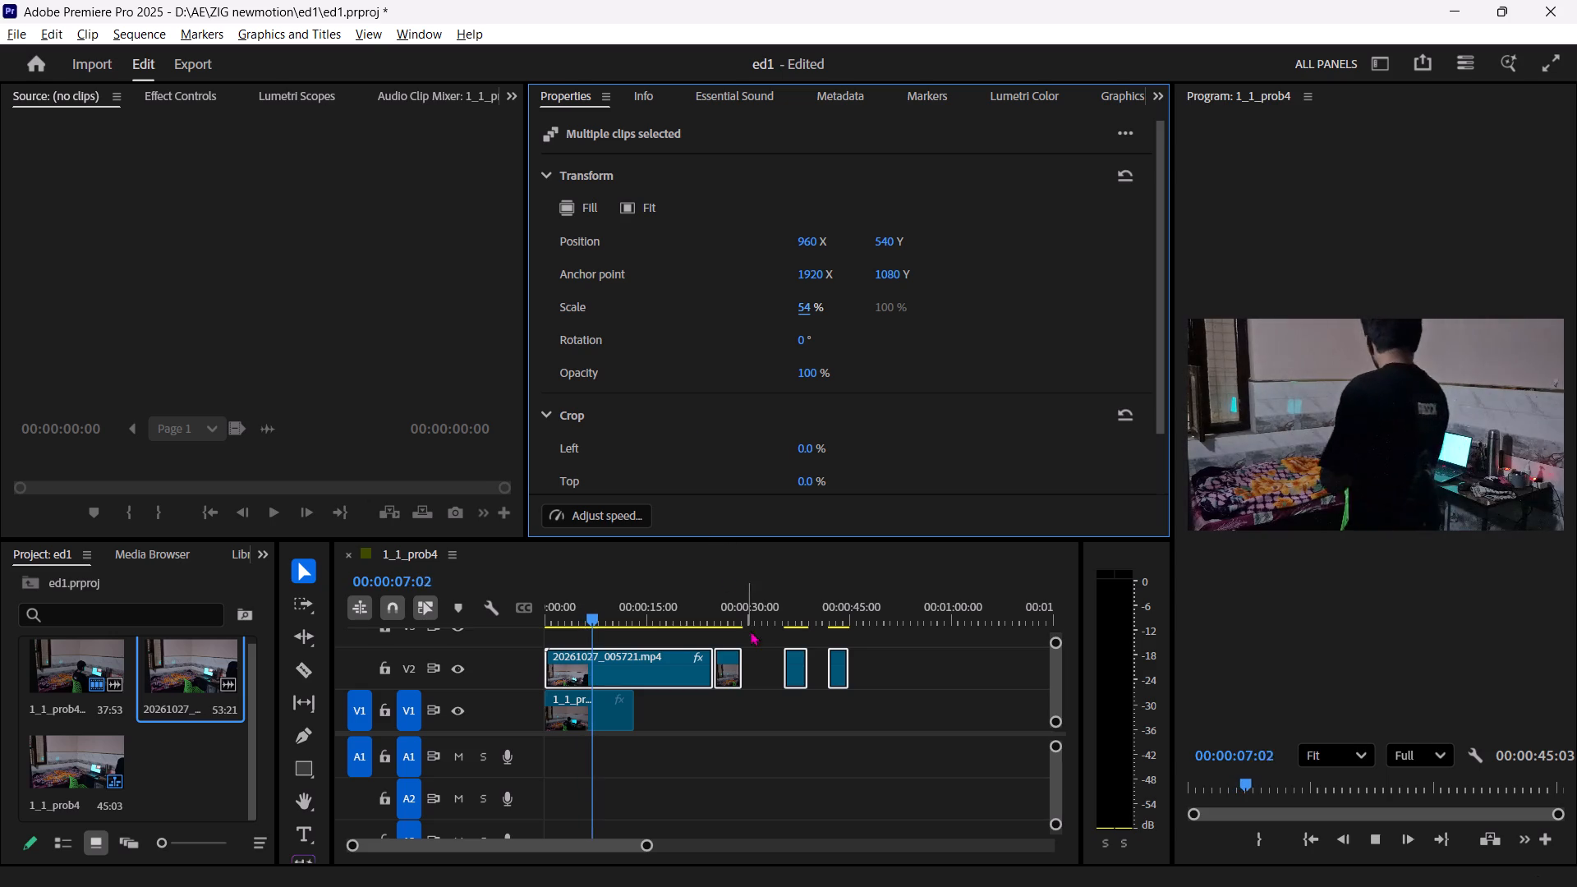
click(738, 620)
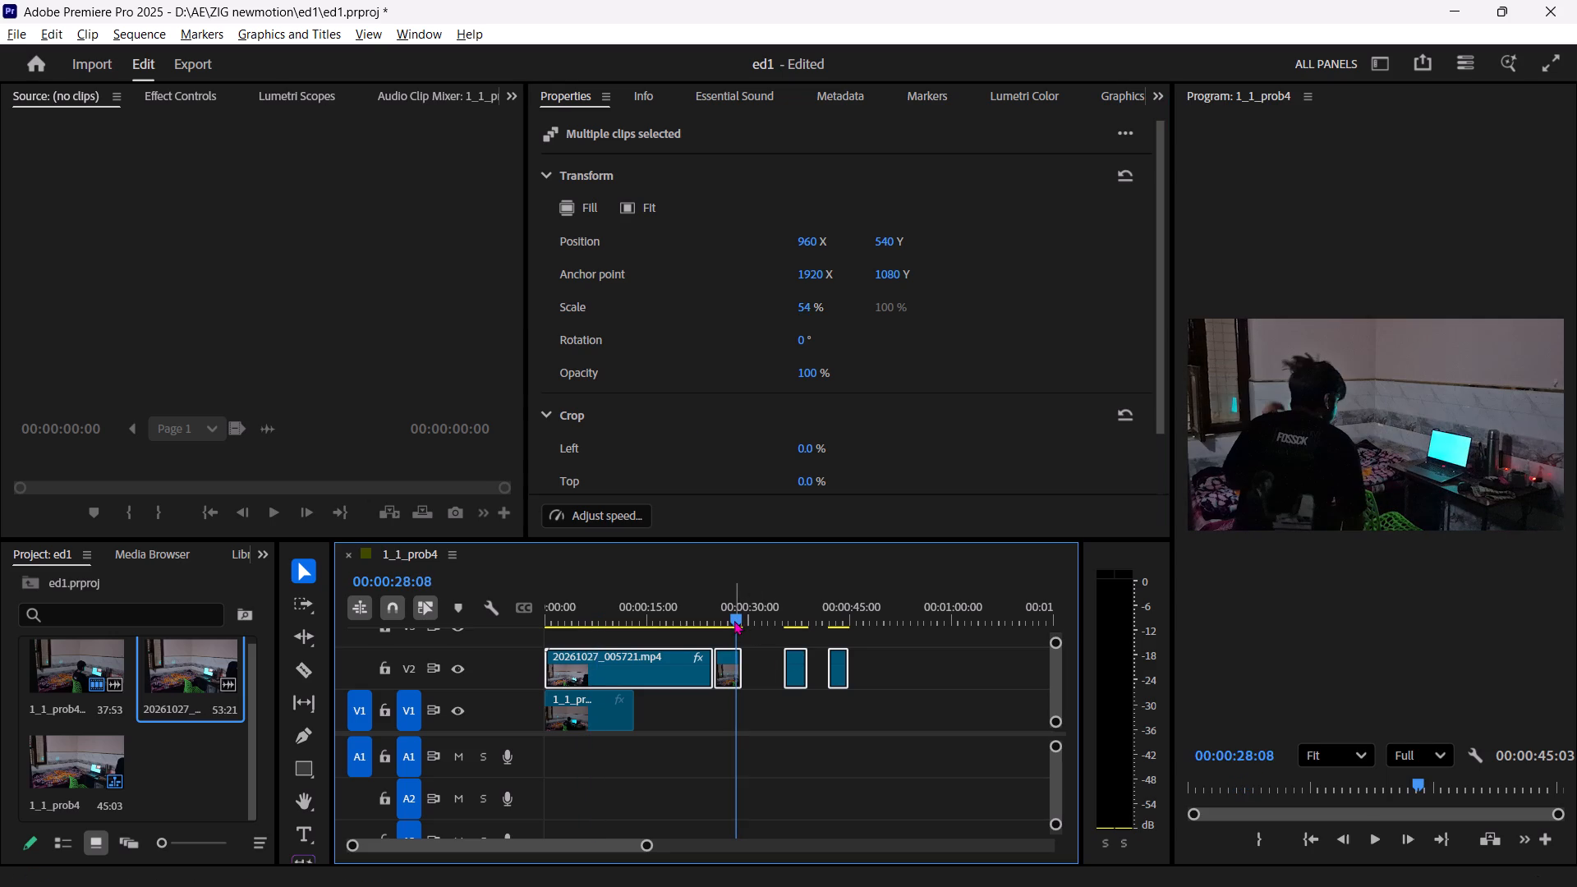
drag(733, 620, 715, 624)
key(space)
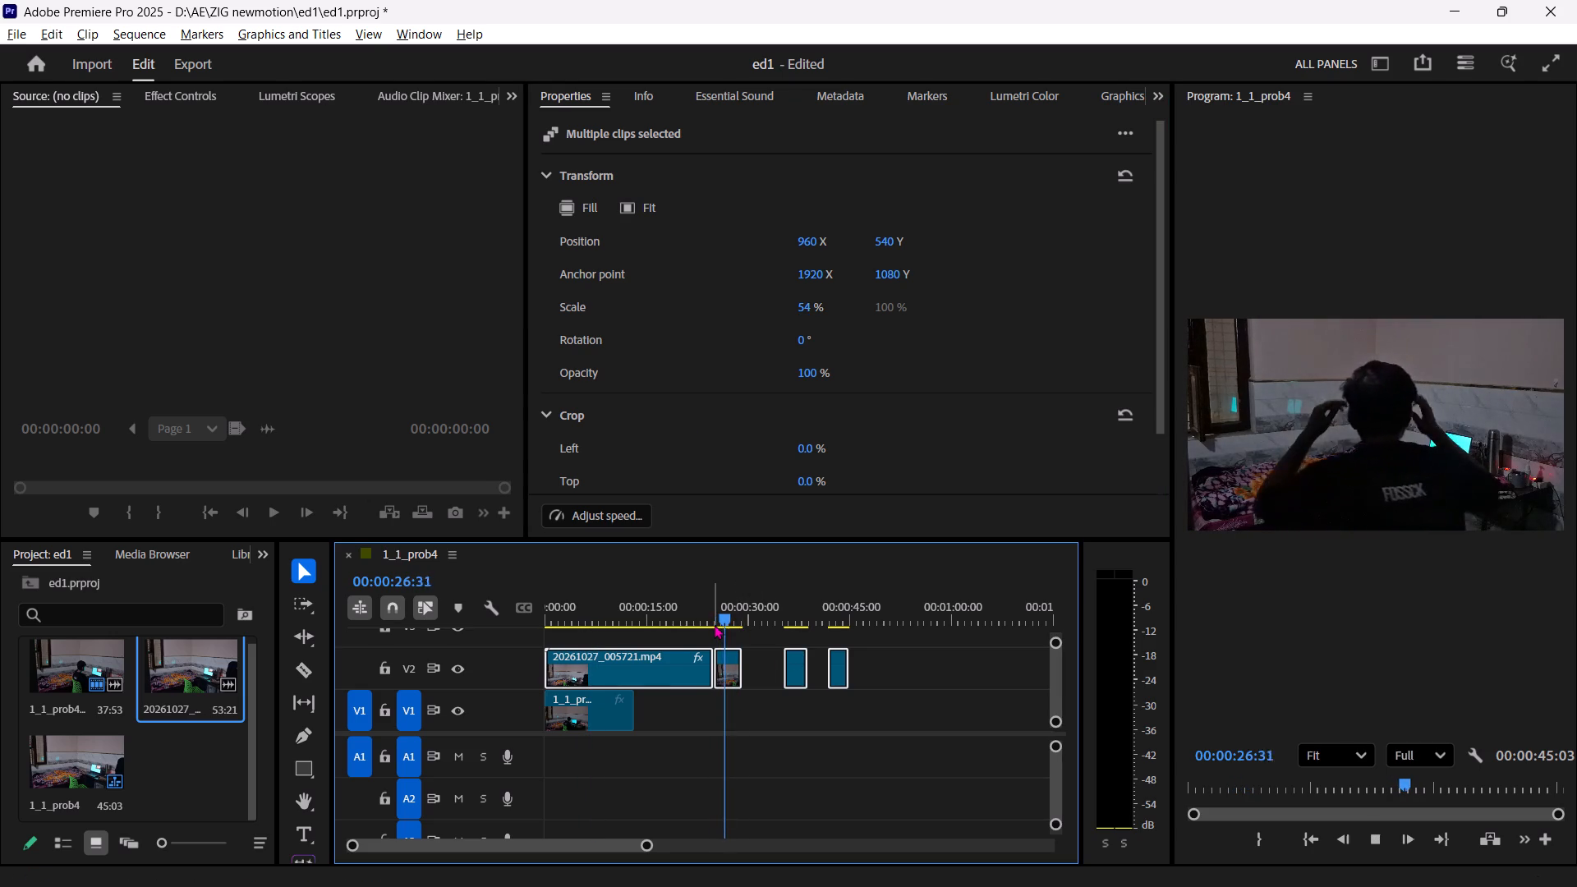
click(715, 624)
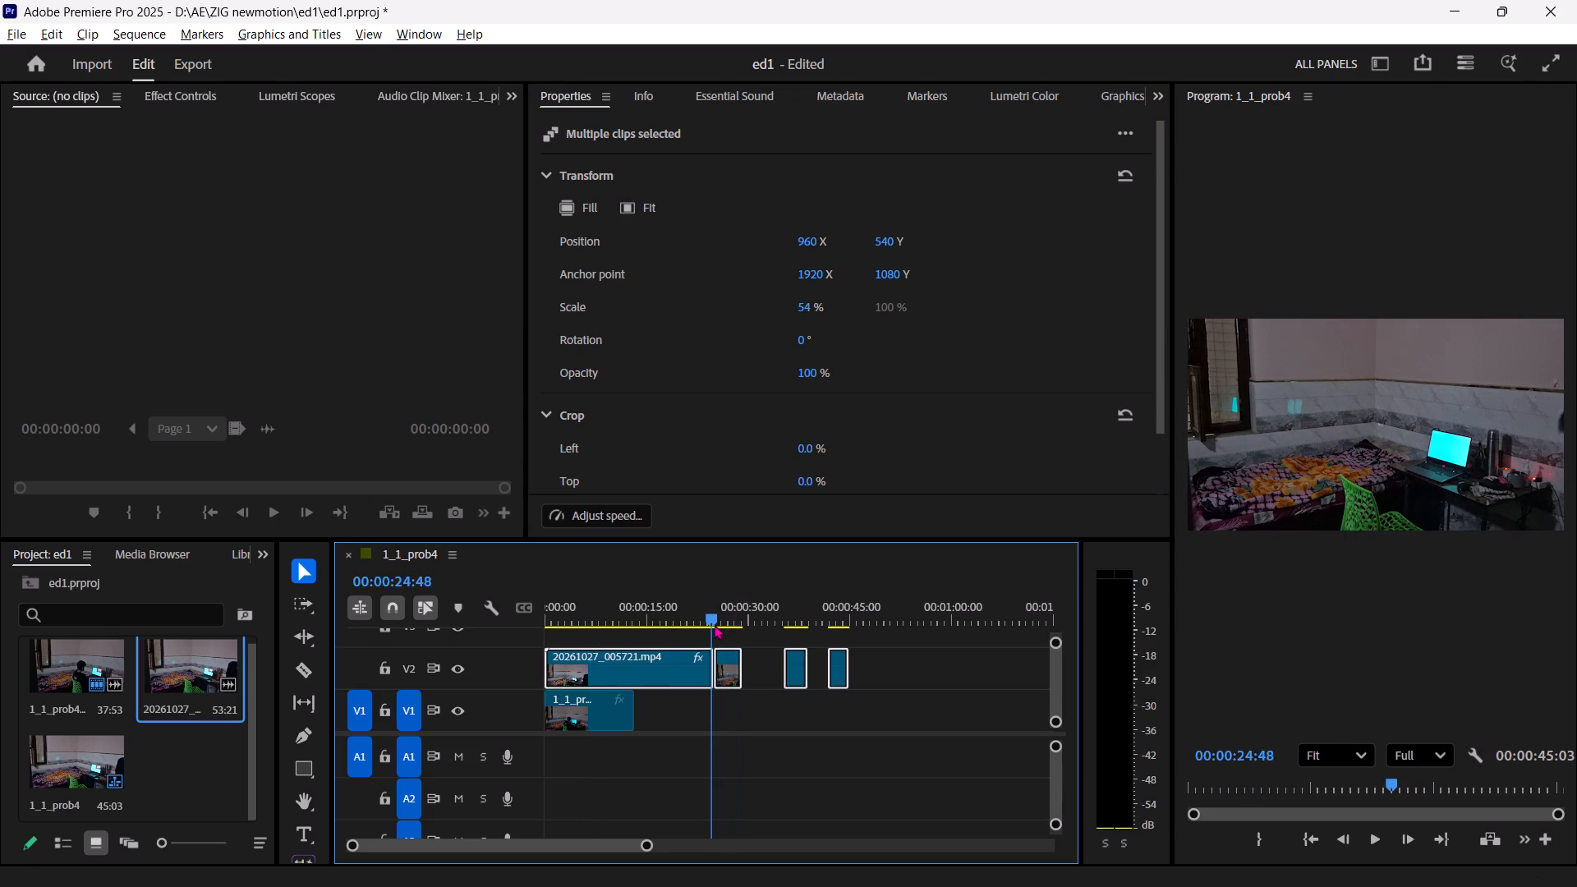
drag(721, 618, 771, 617)
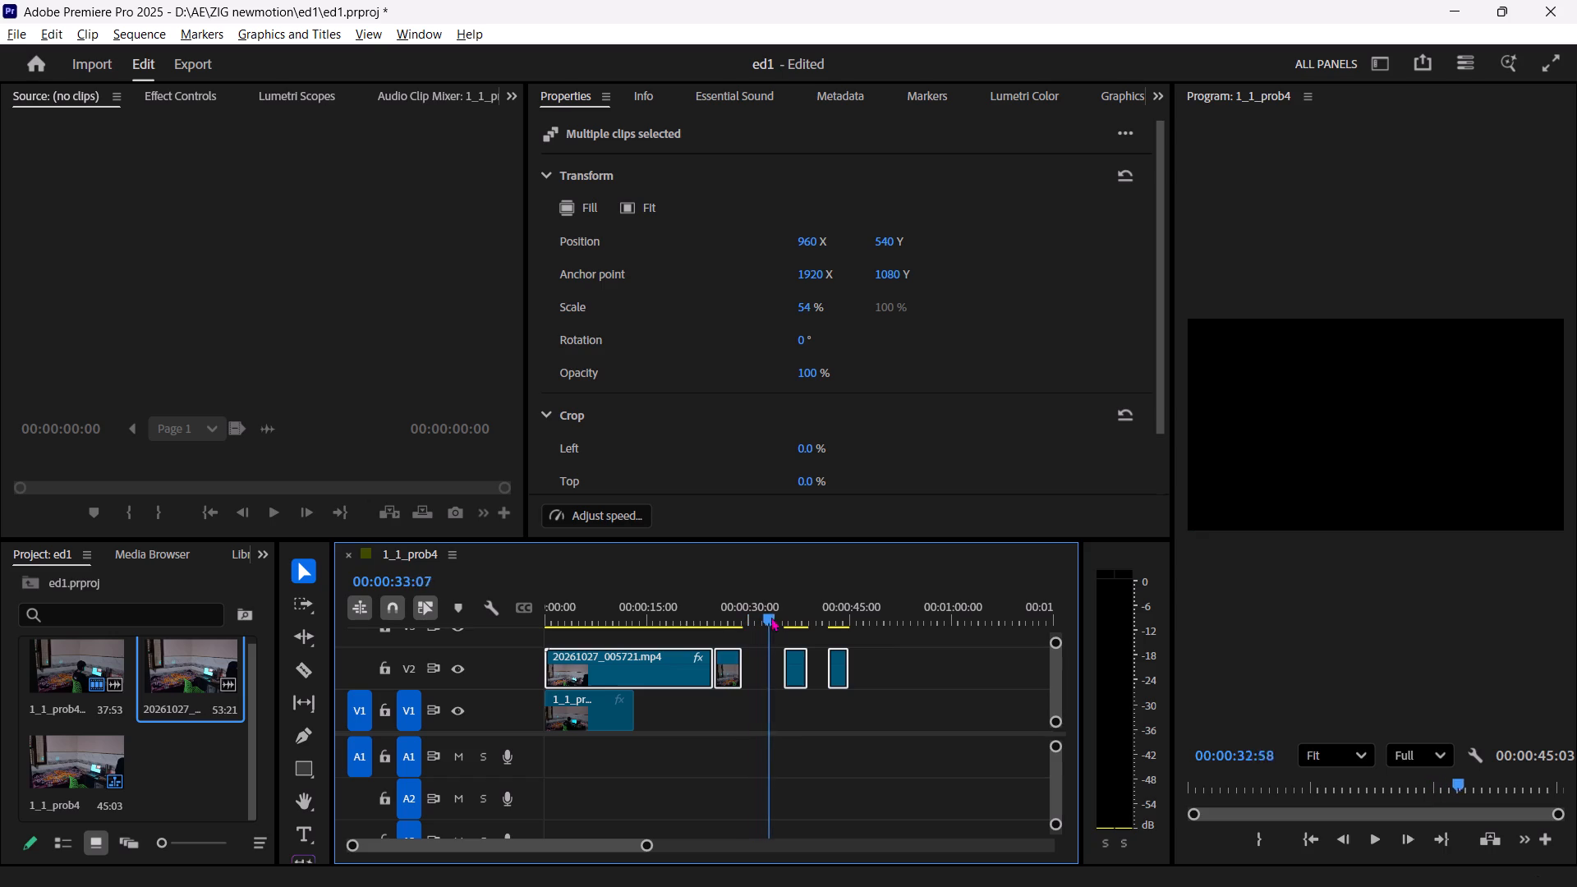
drag(771, 617, 842, 595)
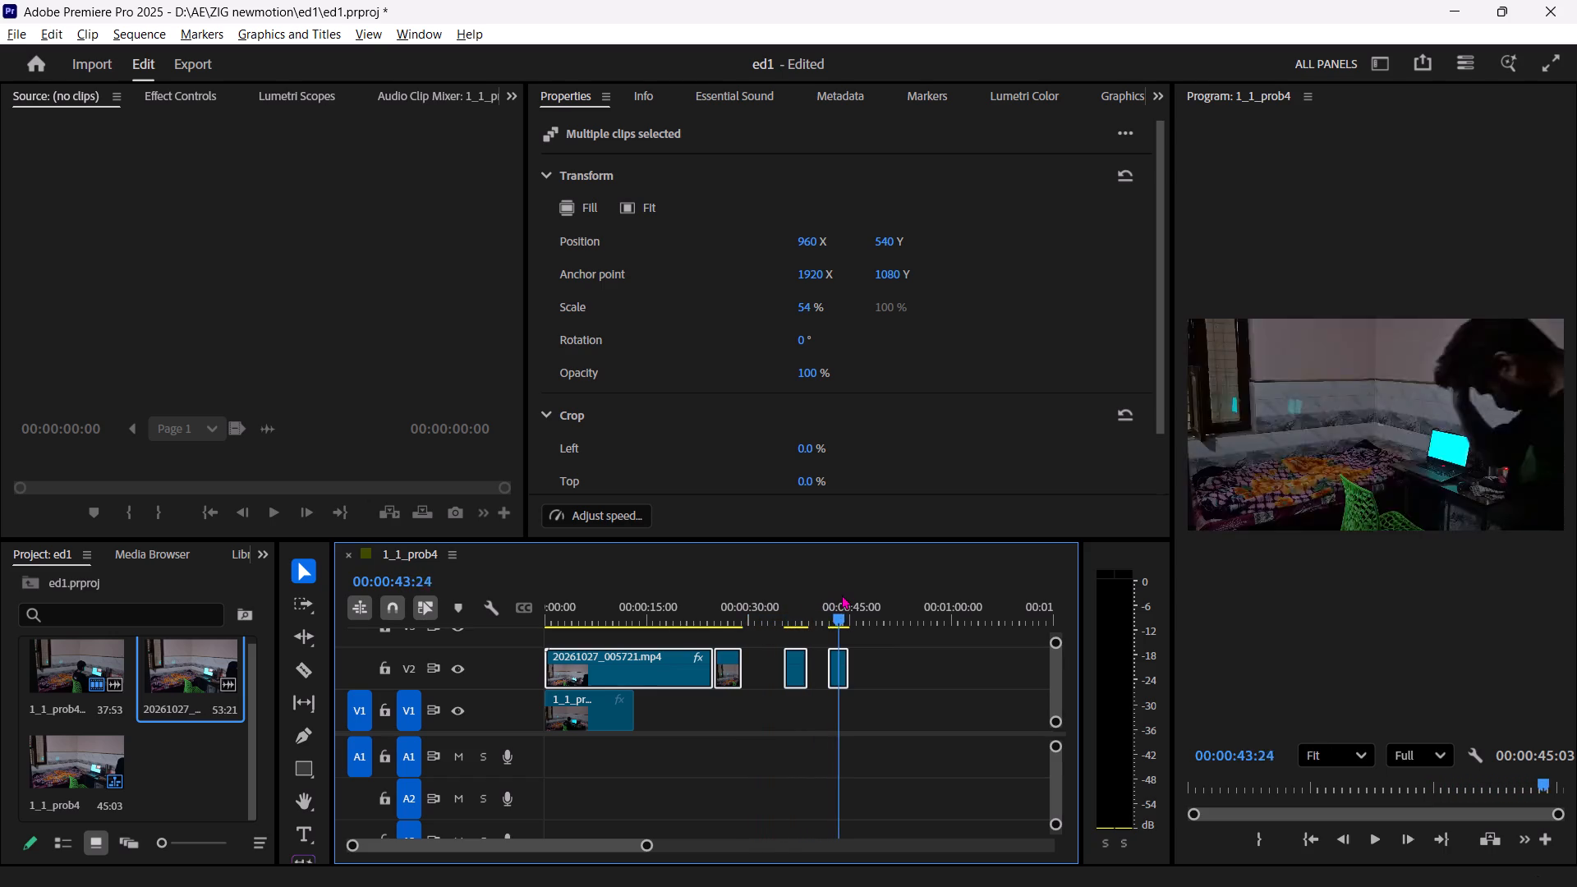
drag(842, 595, 728, 588)
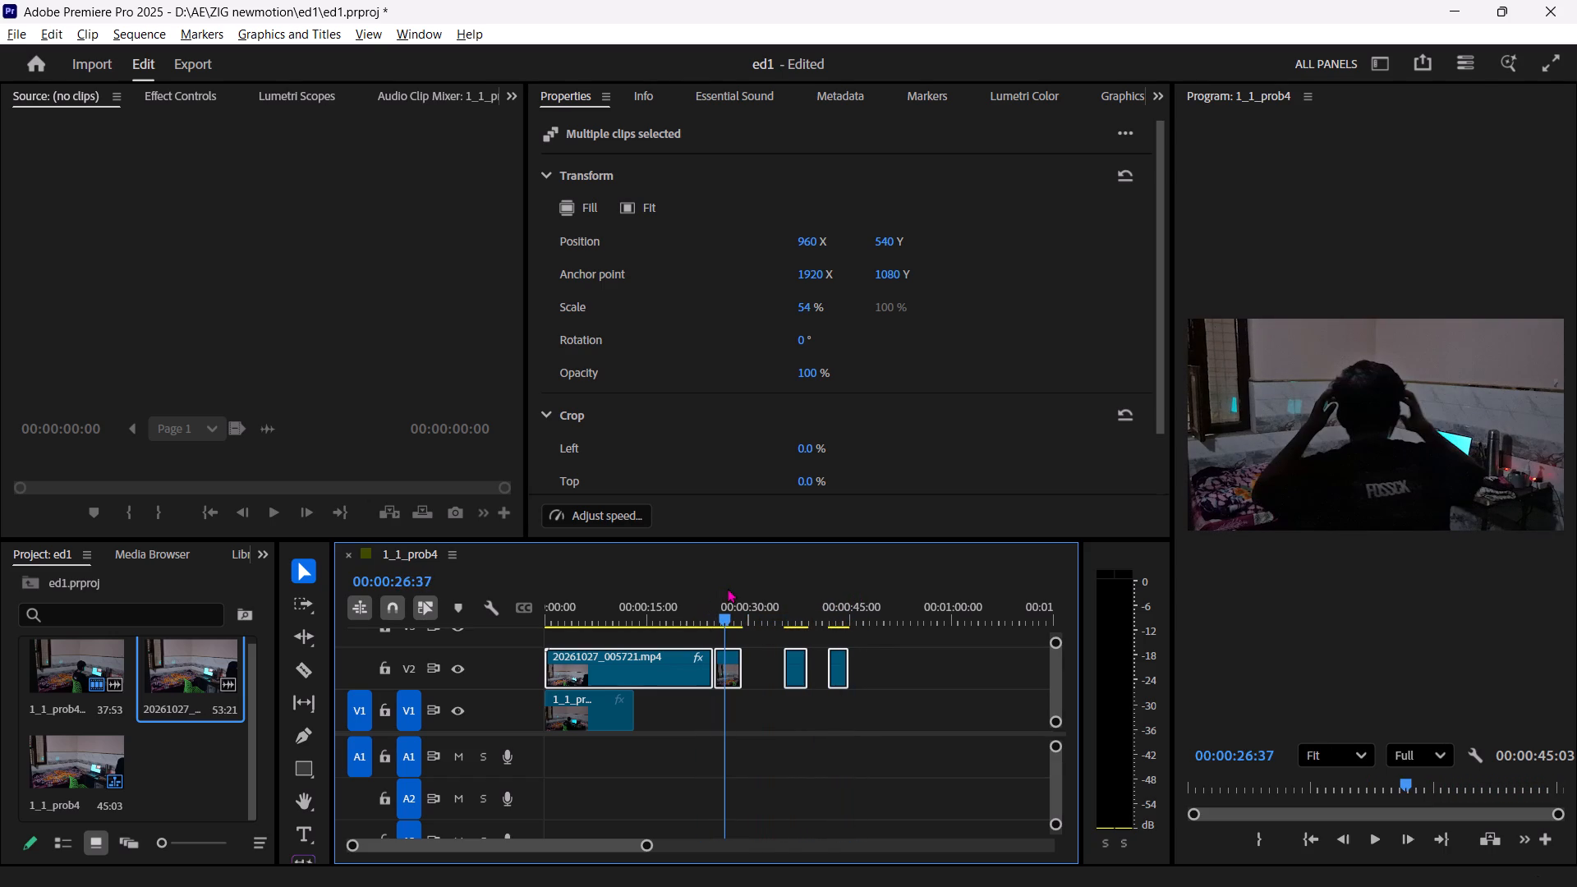
Set the scale of the second 20261027_005721.mp4 segment on V2 to 90%.
click(705, 738)
click(740, 673)
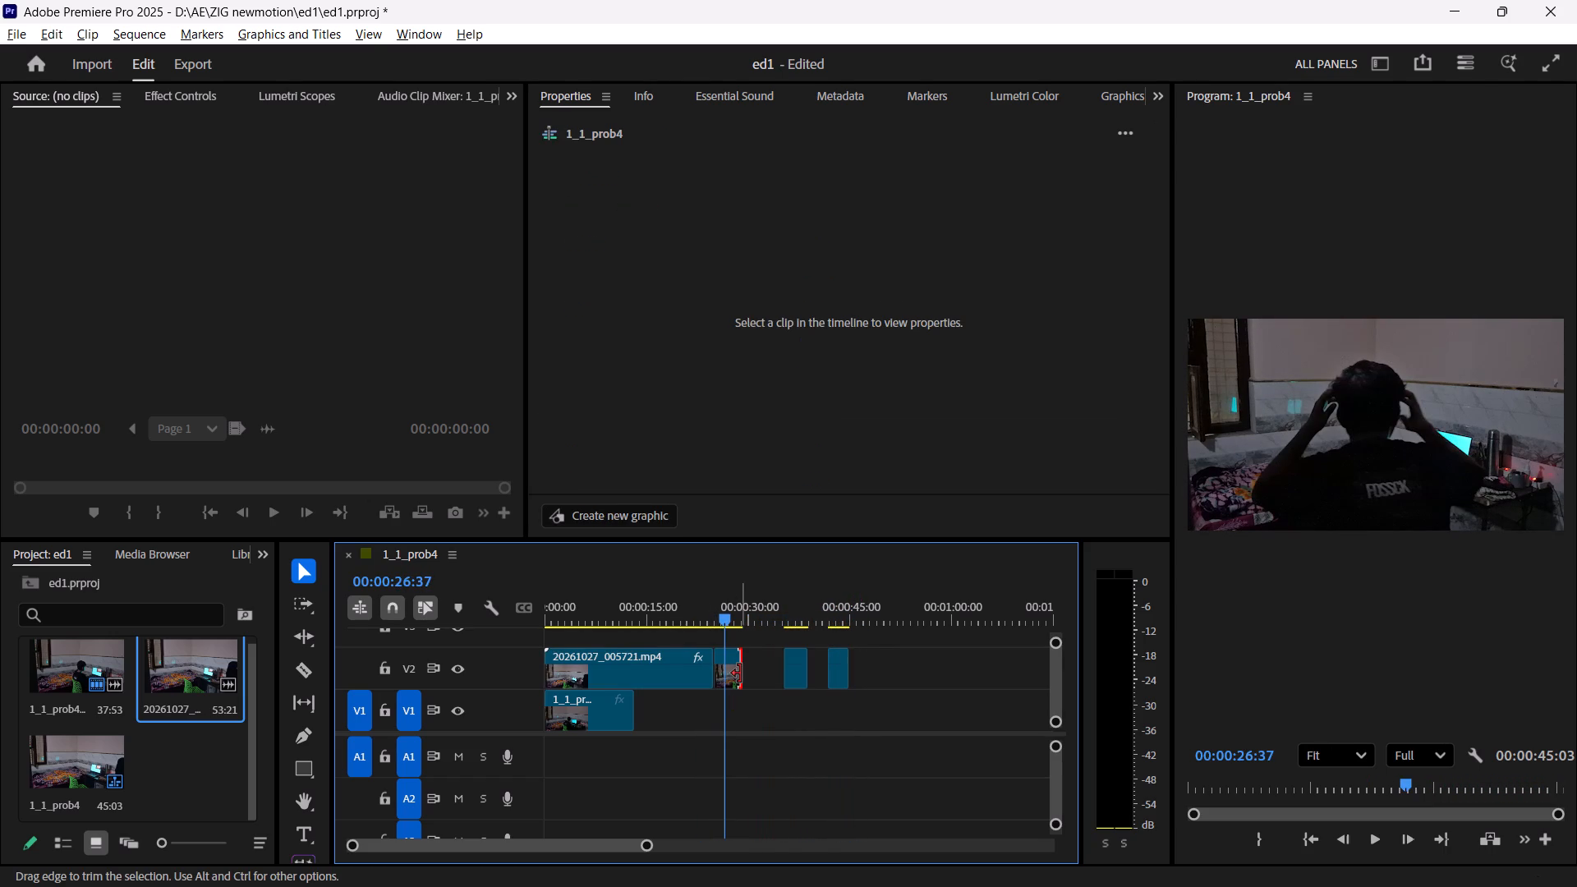
click(720, 674)
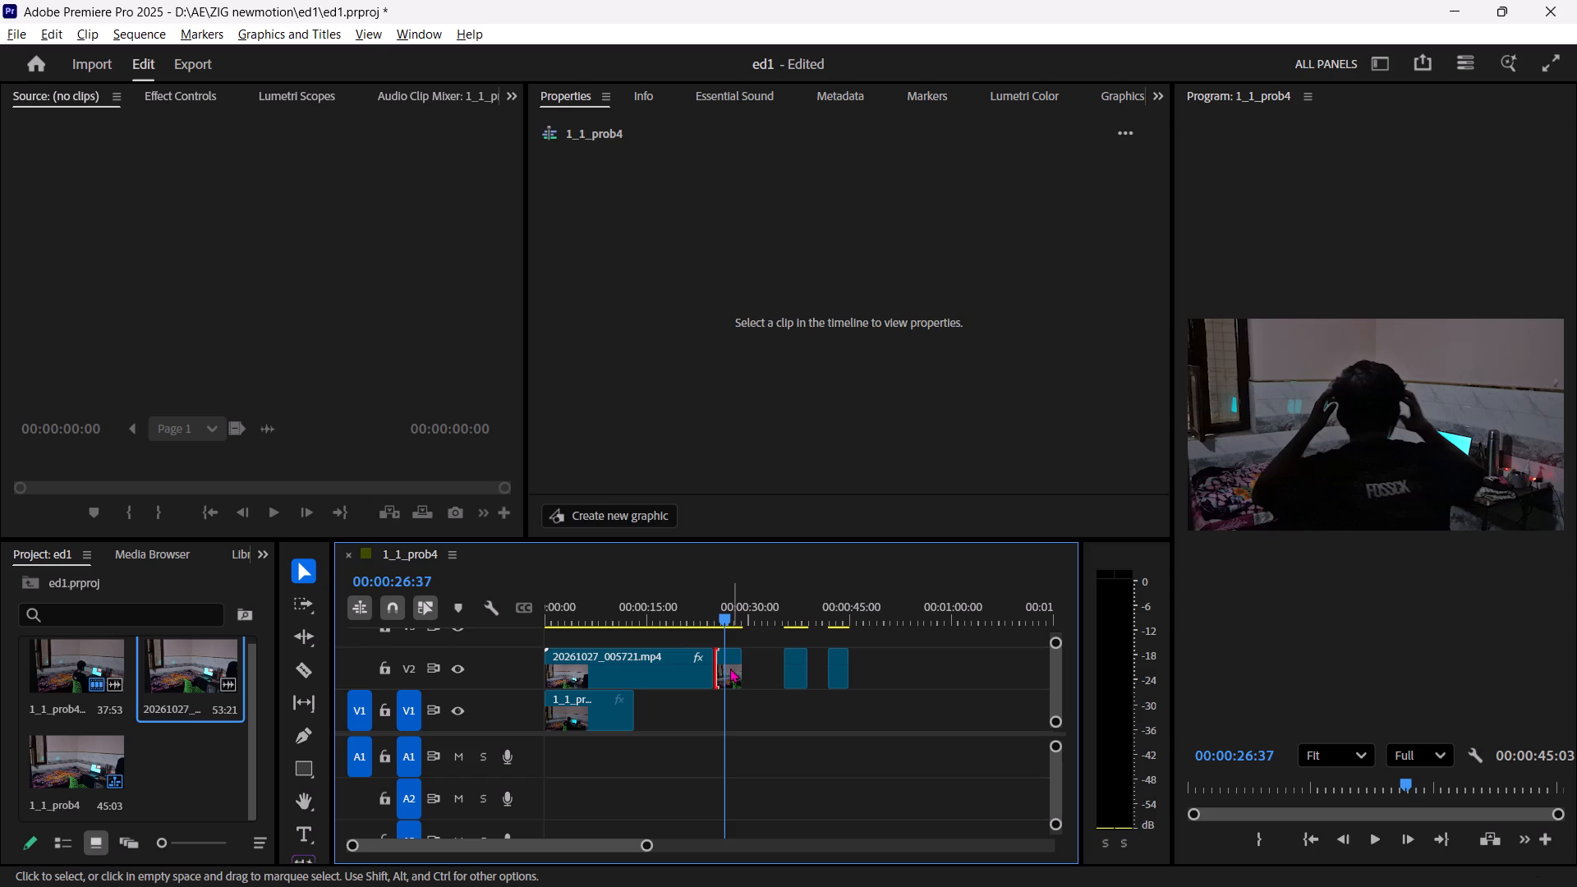
click(730, 668)
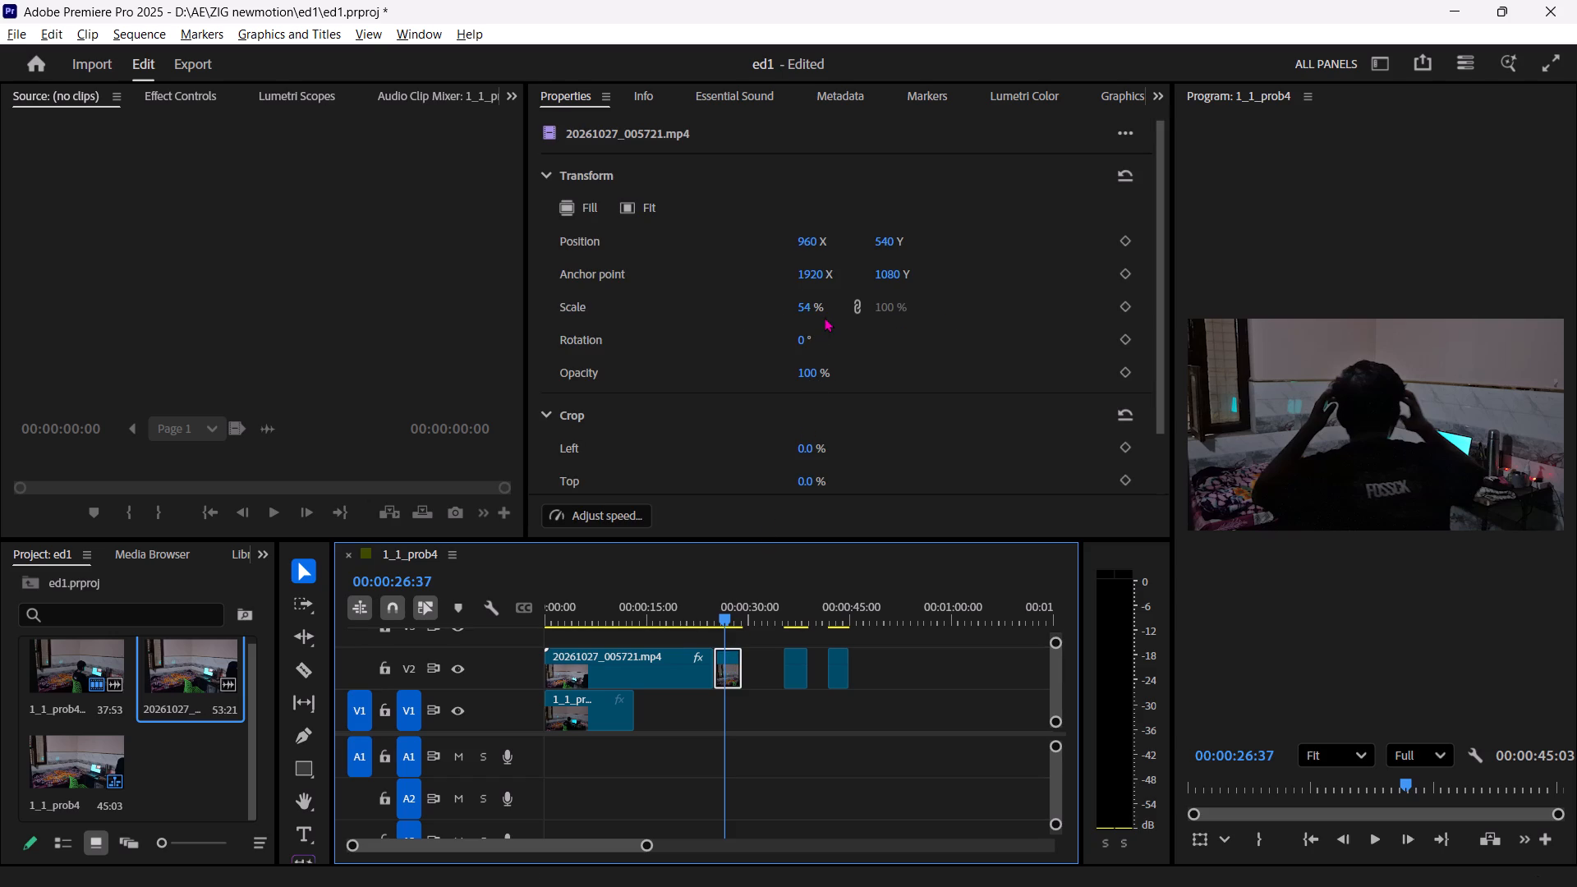
click(813, 313)
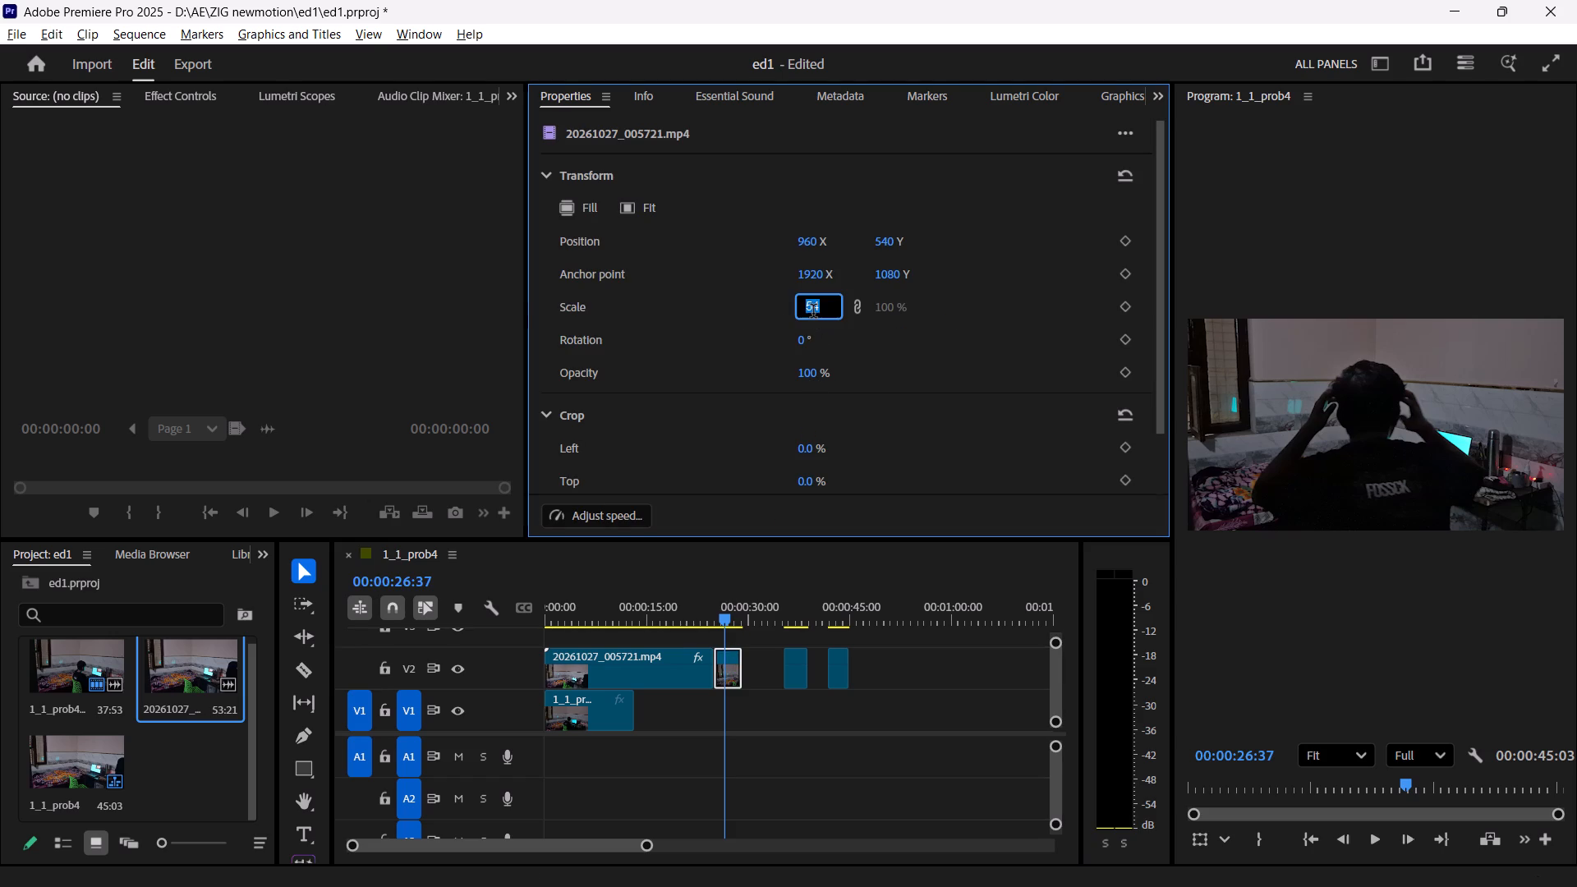
text(90)
key(Return)
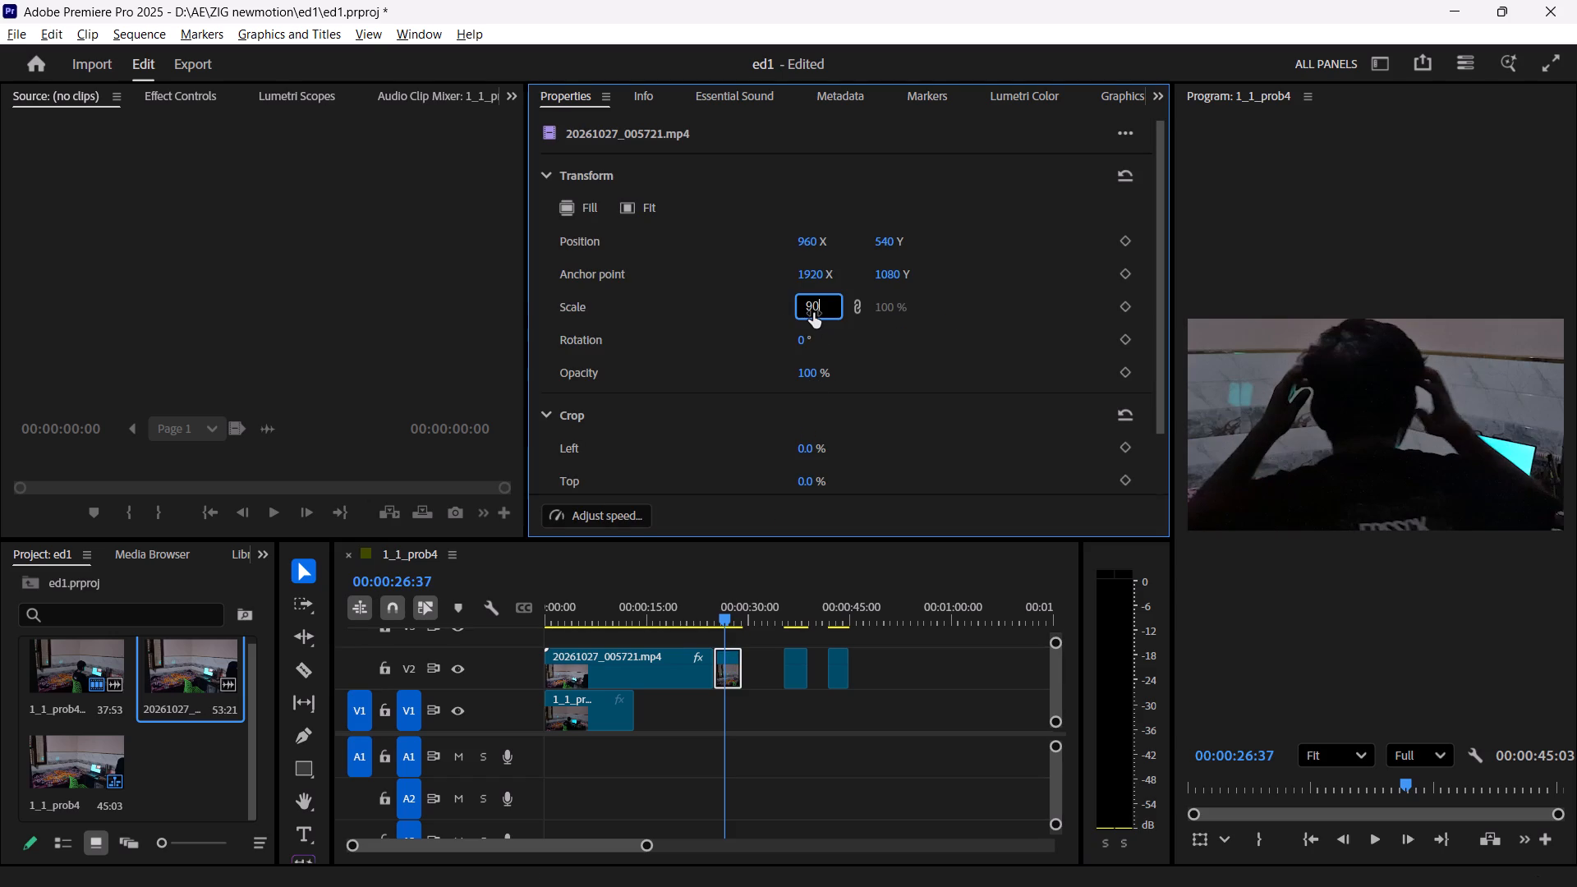
Review the second V2 segment's enlarged framing, then examine the first segment's footage back to the sequence start.
key(space)
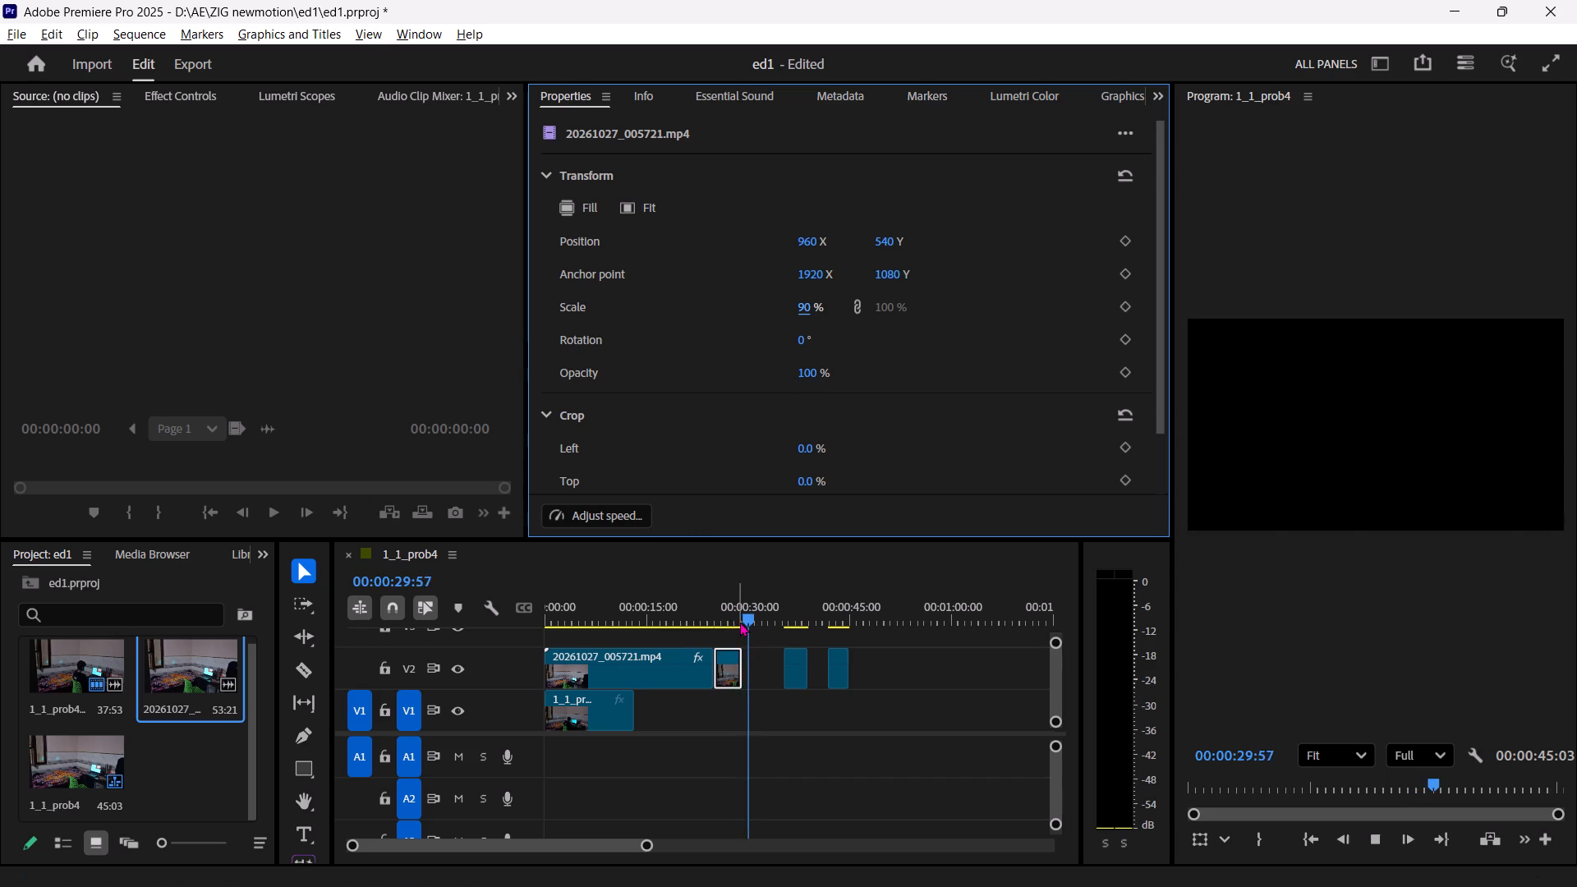
drag(740, 622, 715, 628)
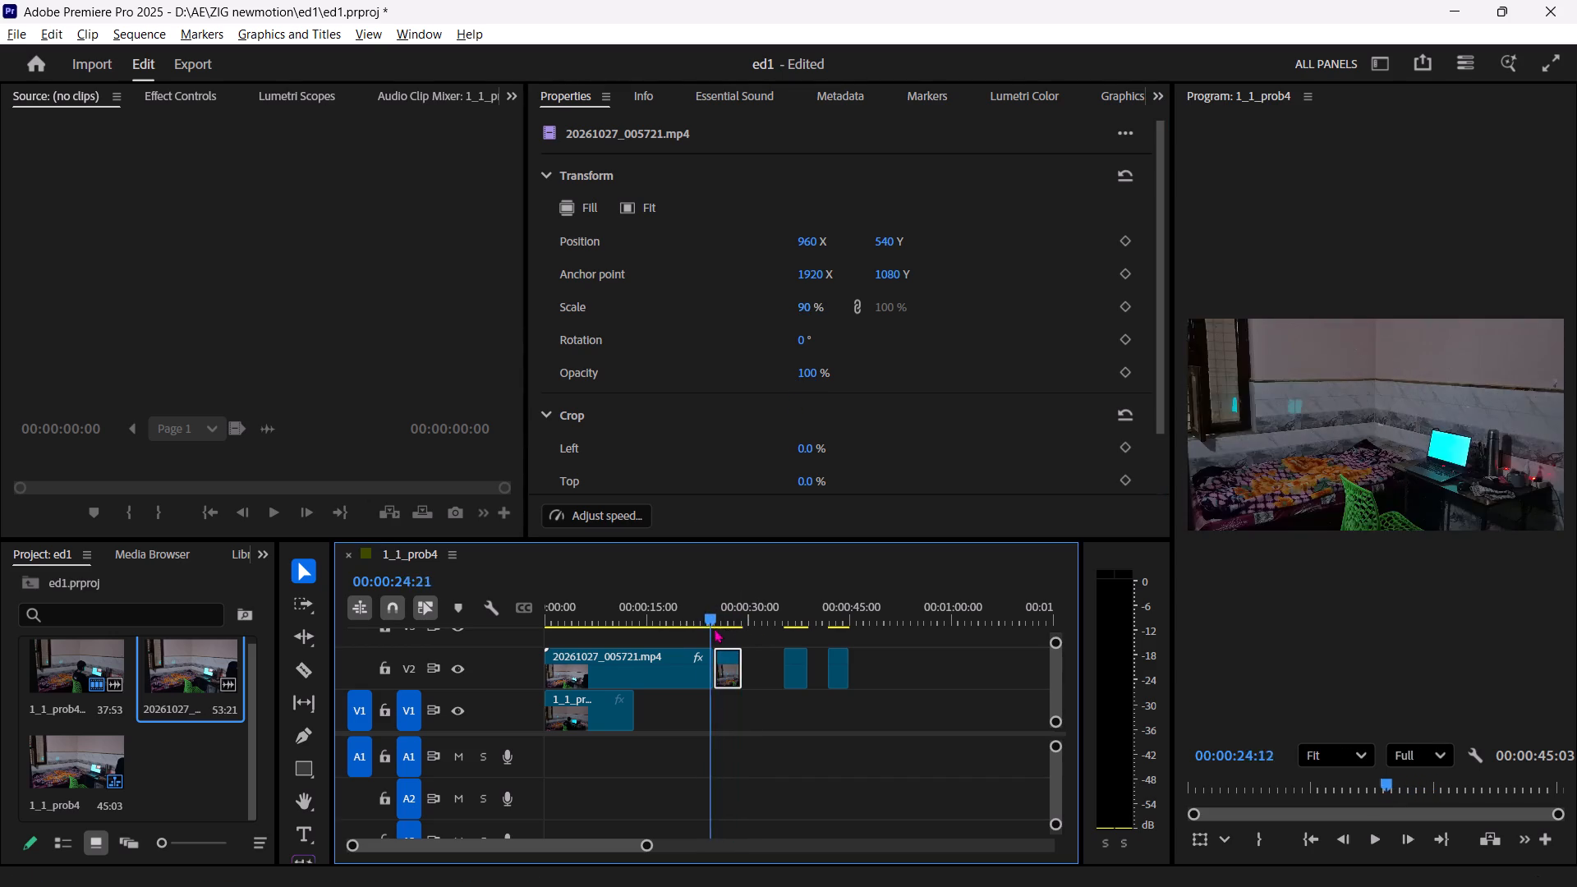
drag(715, 628, 765, 626)
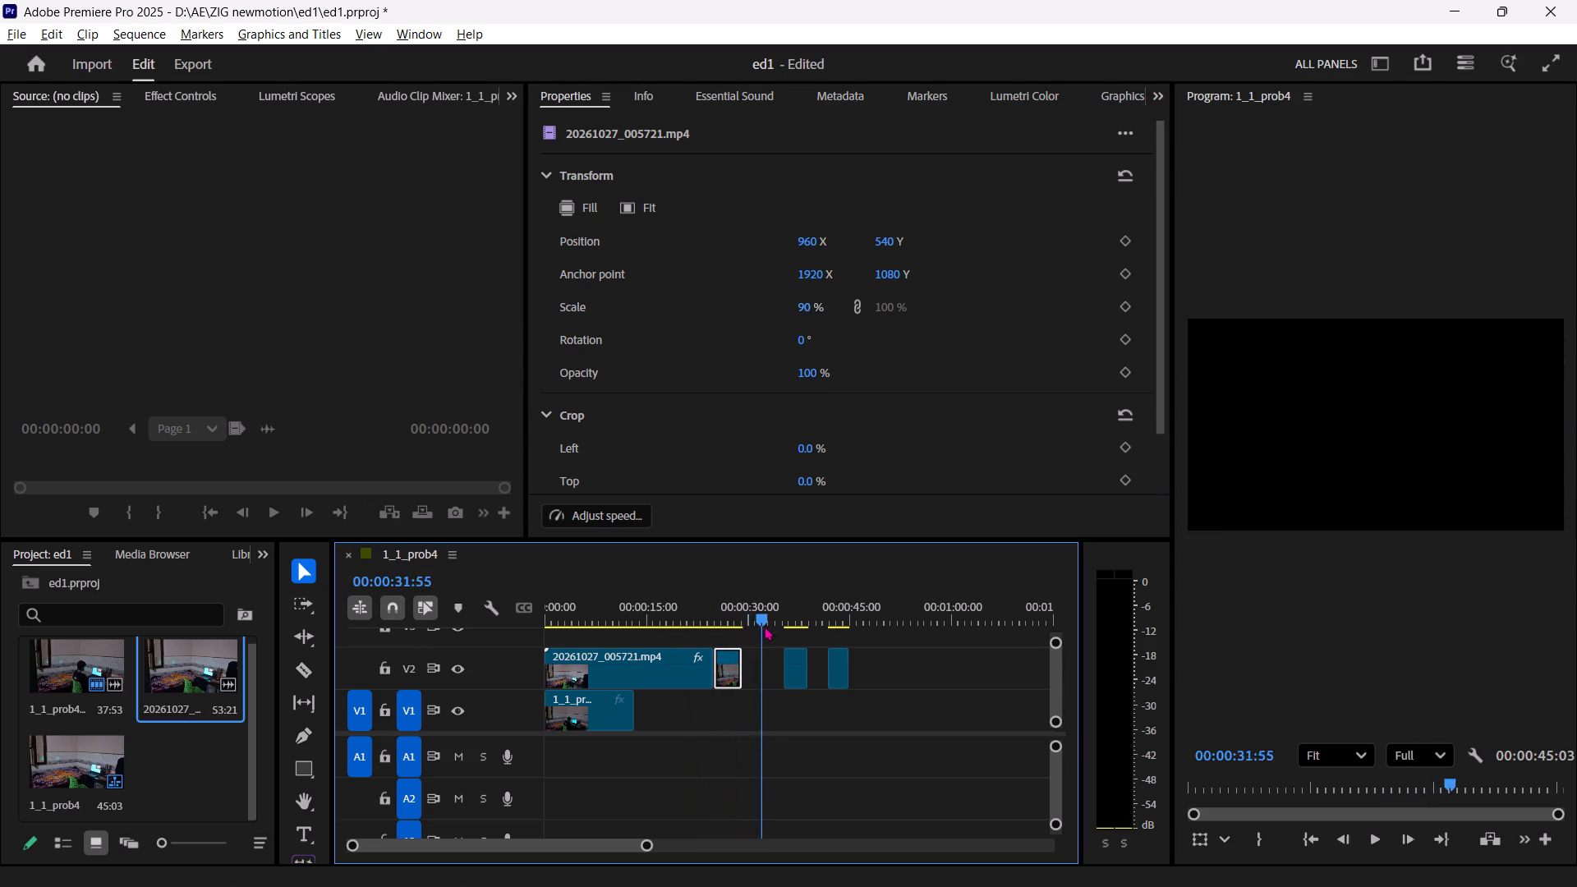
drag(765, 626, 685, 642)
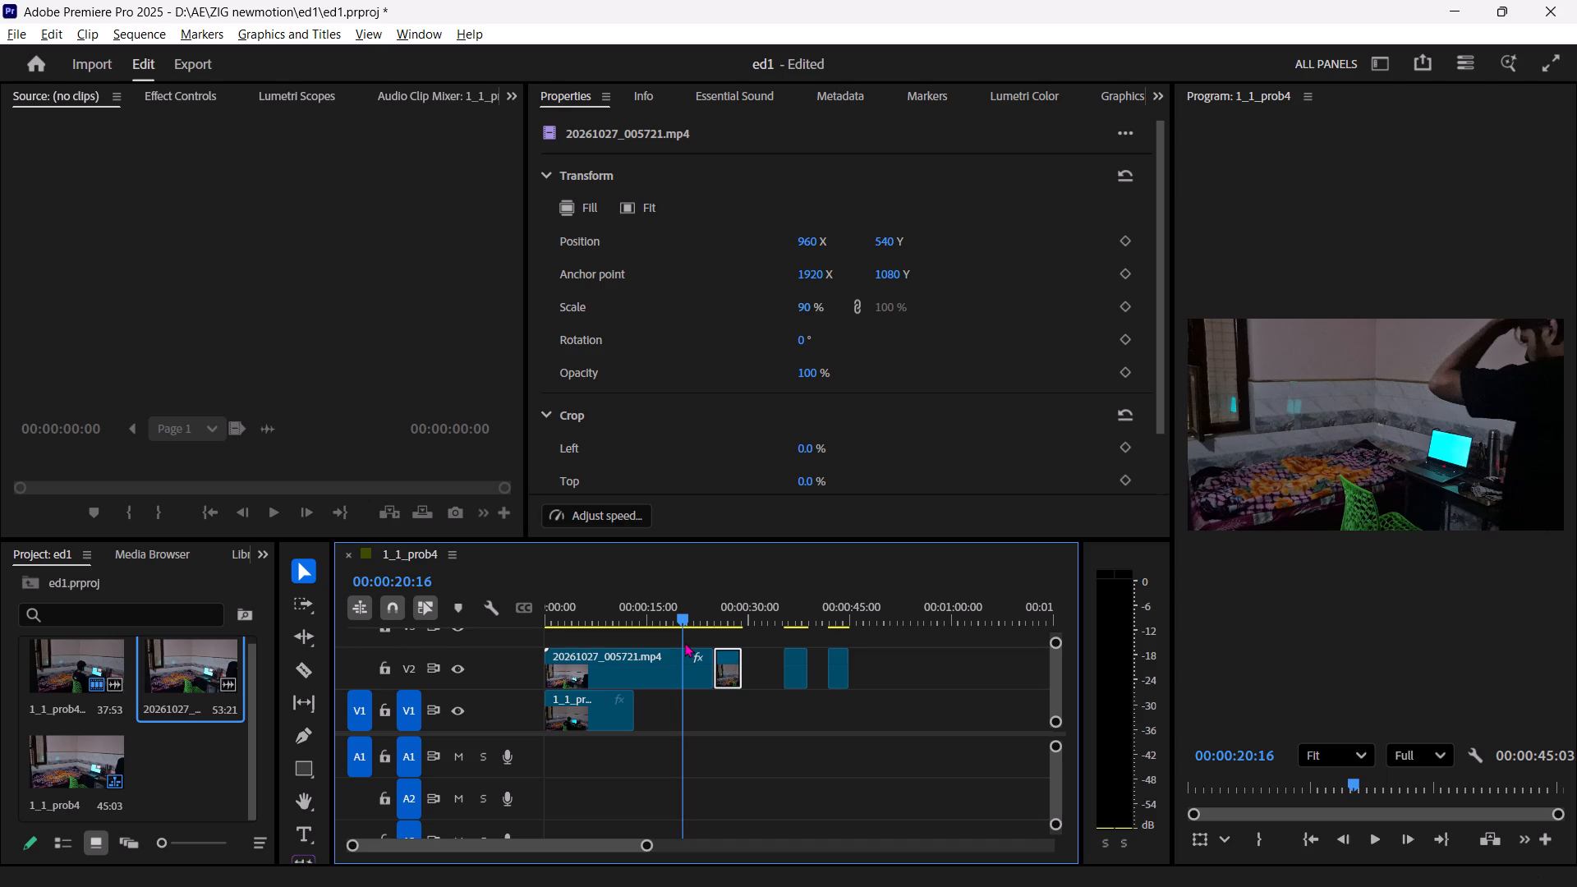
drag(685, 642, 688, 642)
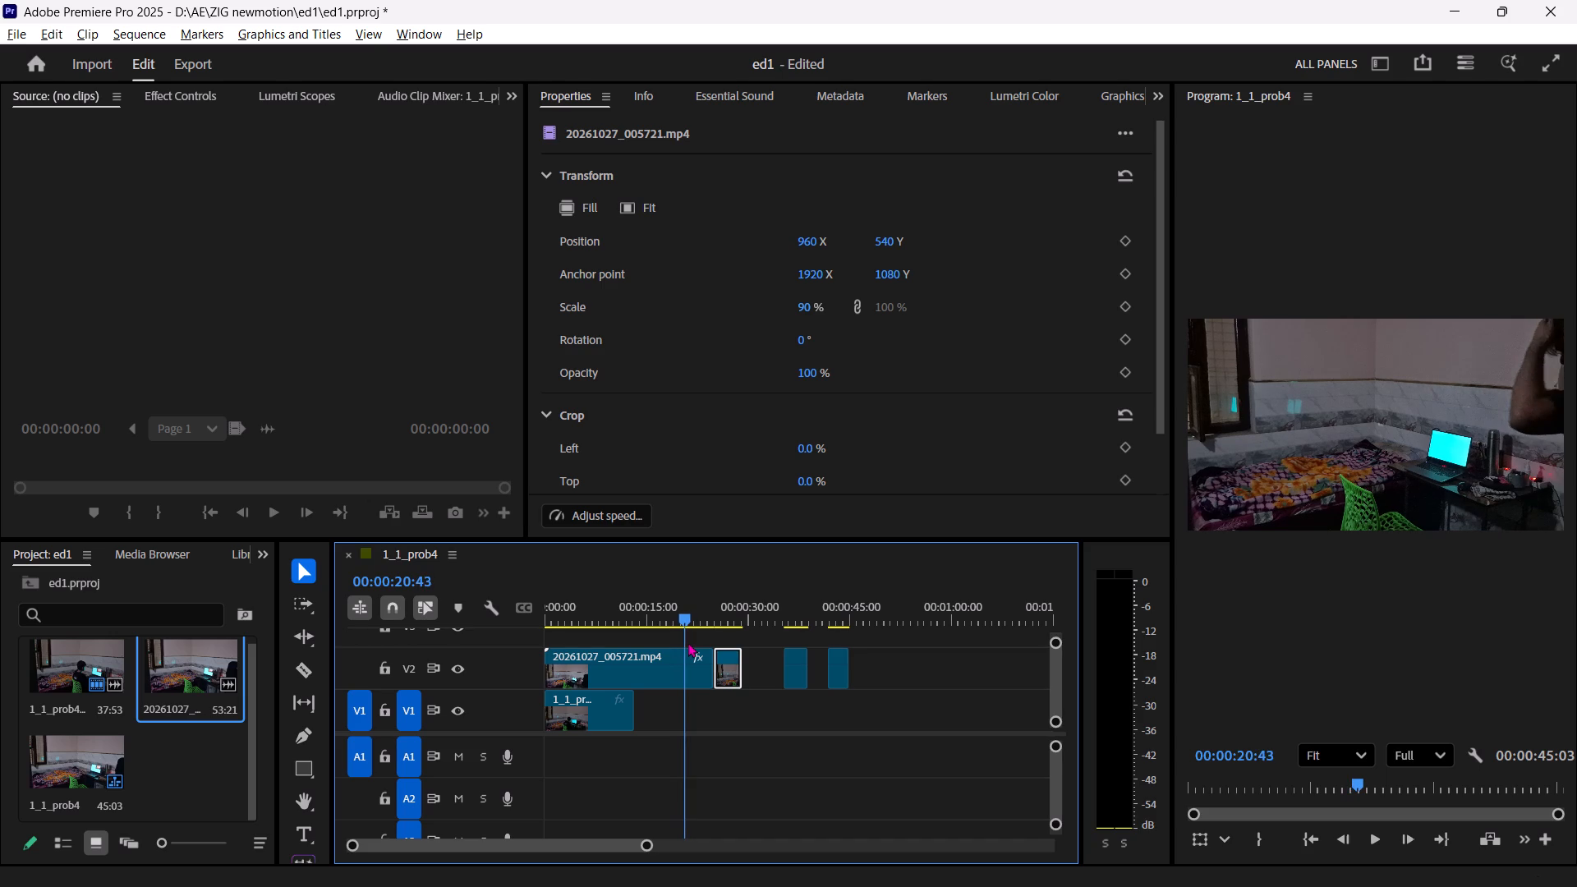
drag(688, 642, 670, 635)
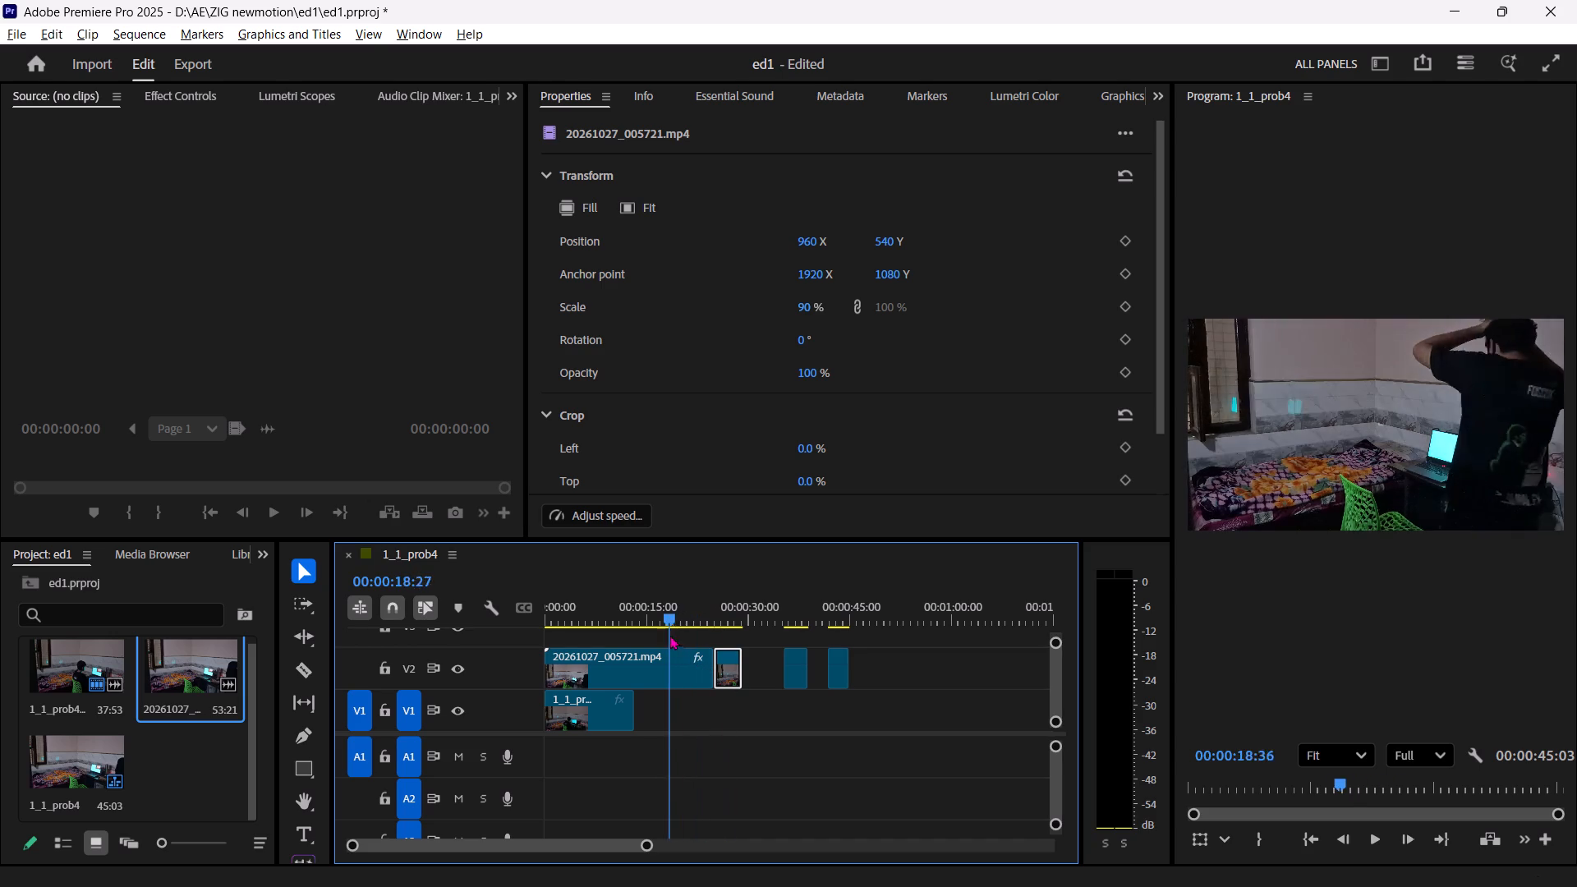
drag(670, 635, 655, 623)
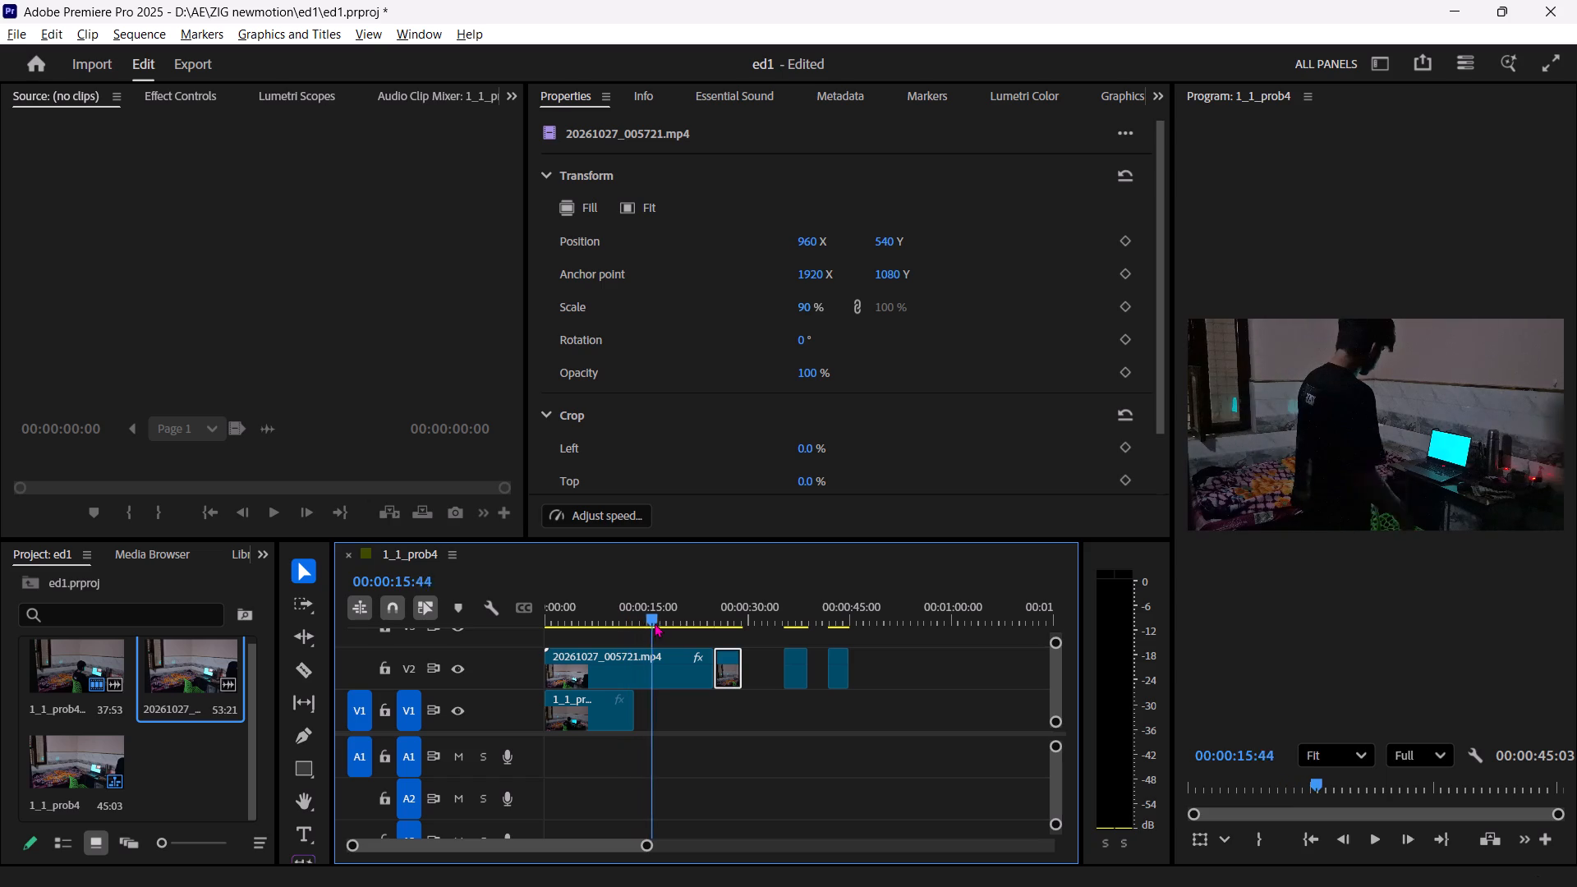
drag(655, 623, 599, 602)
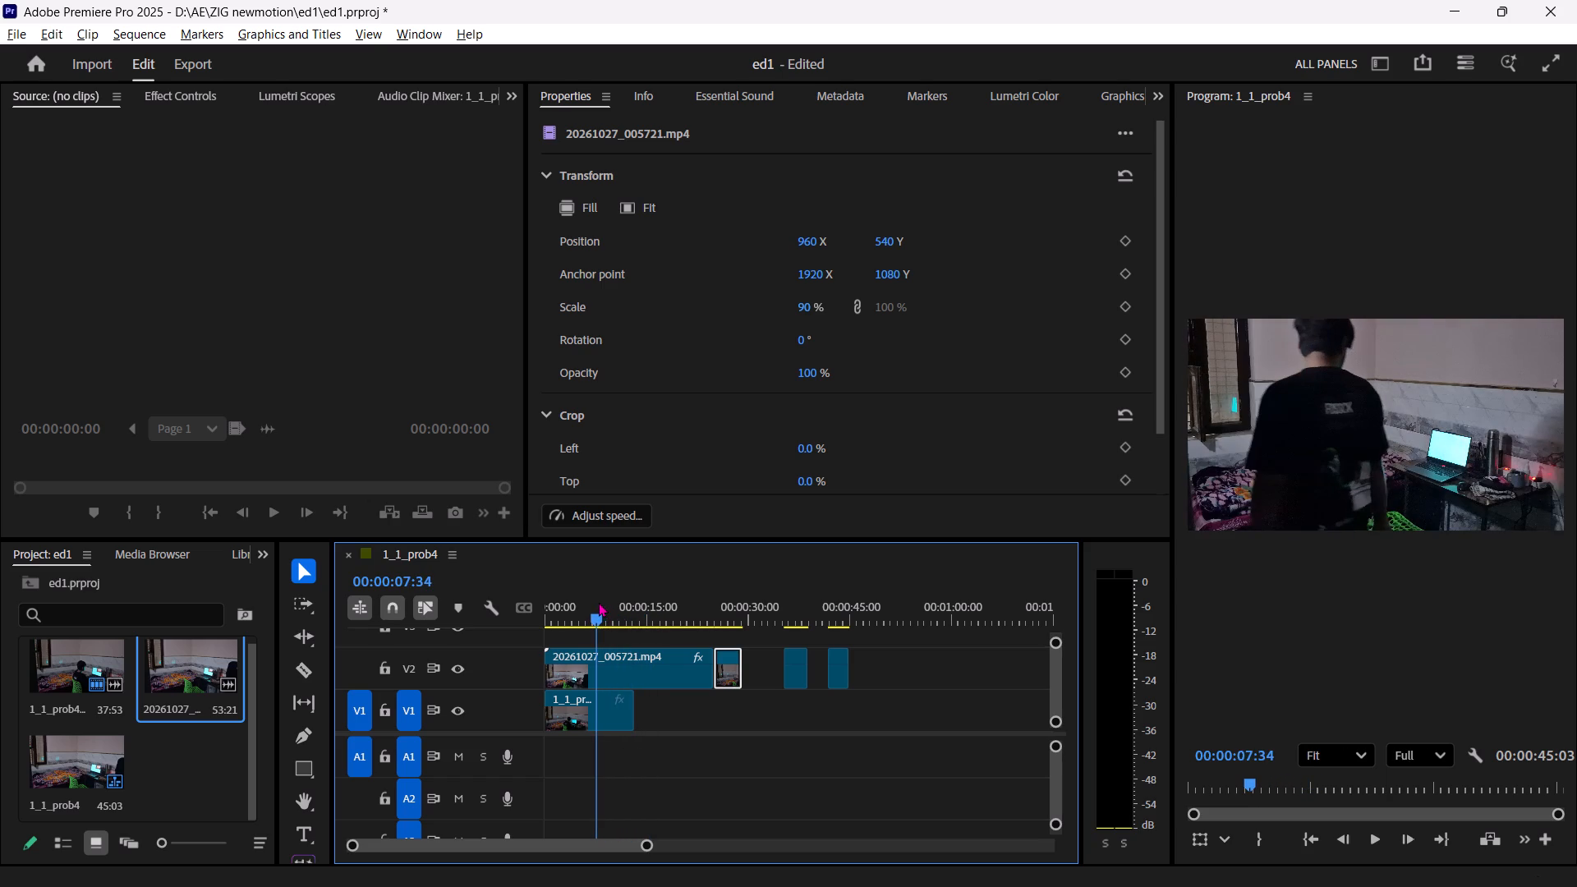
drag(599, 602, 605, 601)
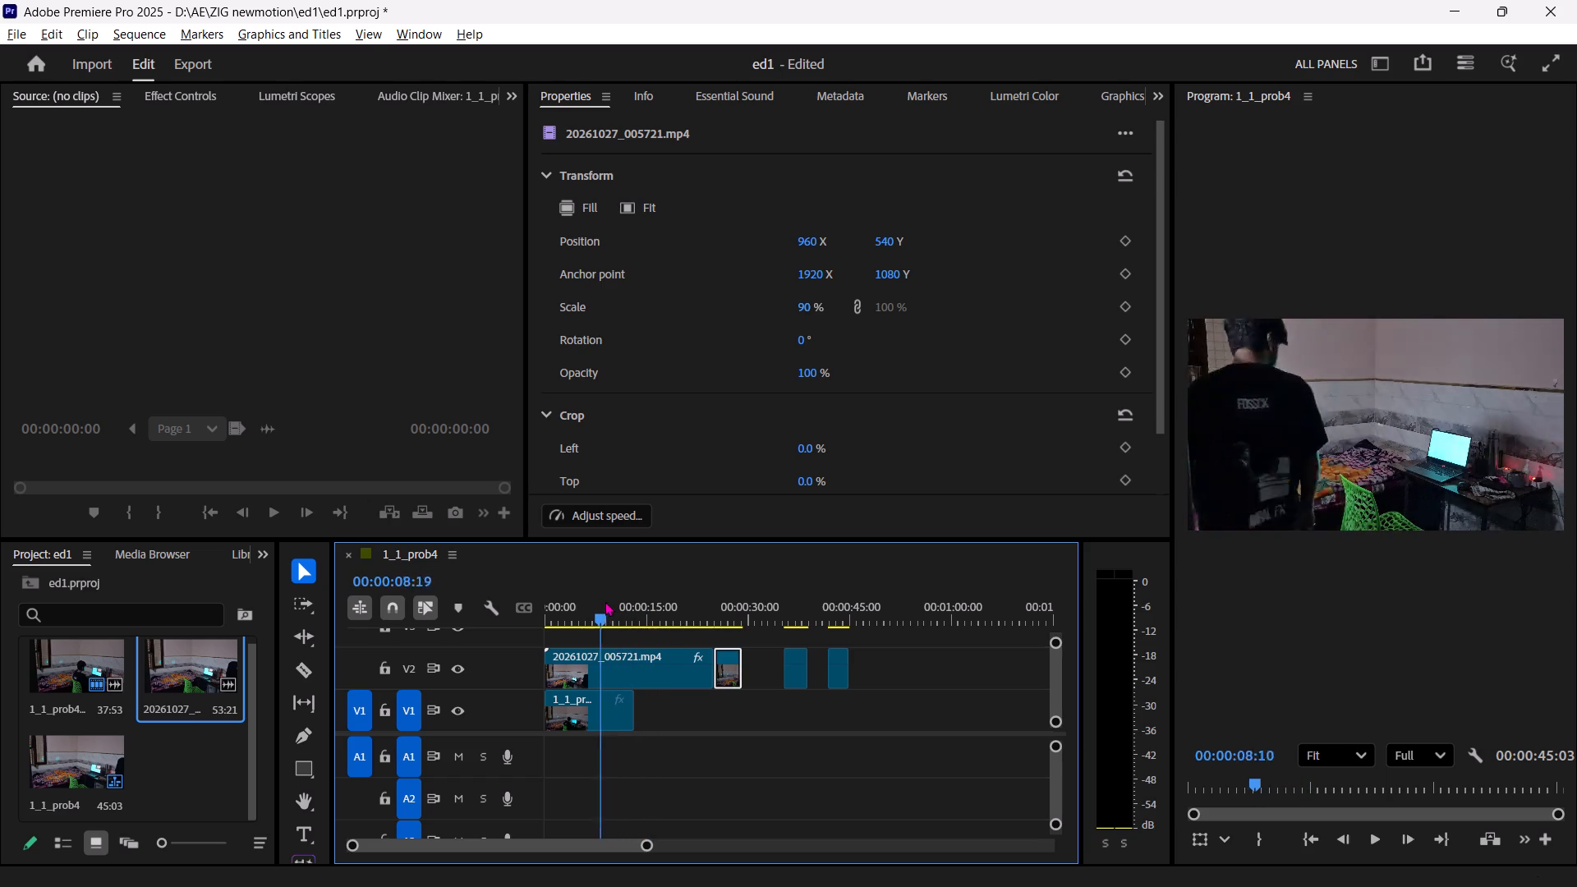
drag(605, 601, 601, 602)
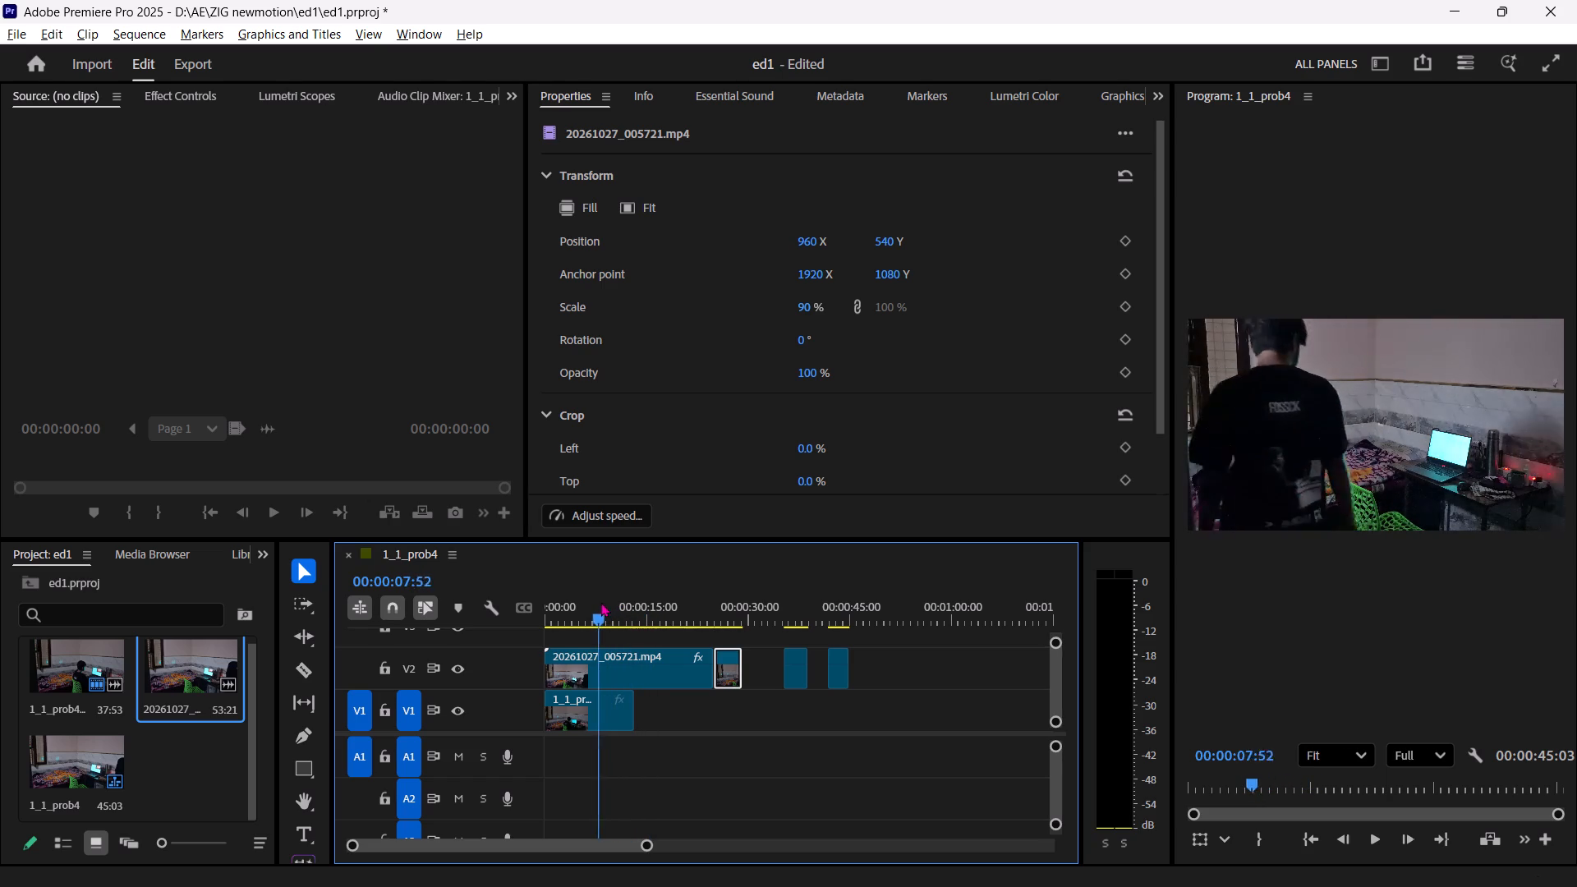
drag(601, 602, 548, 631)
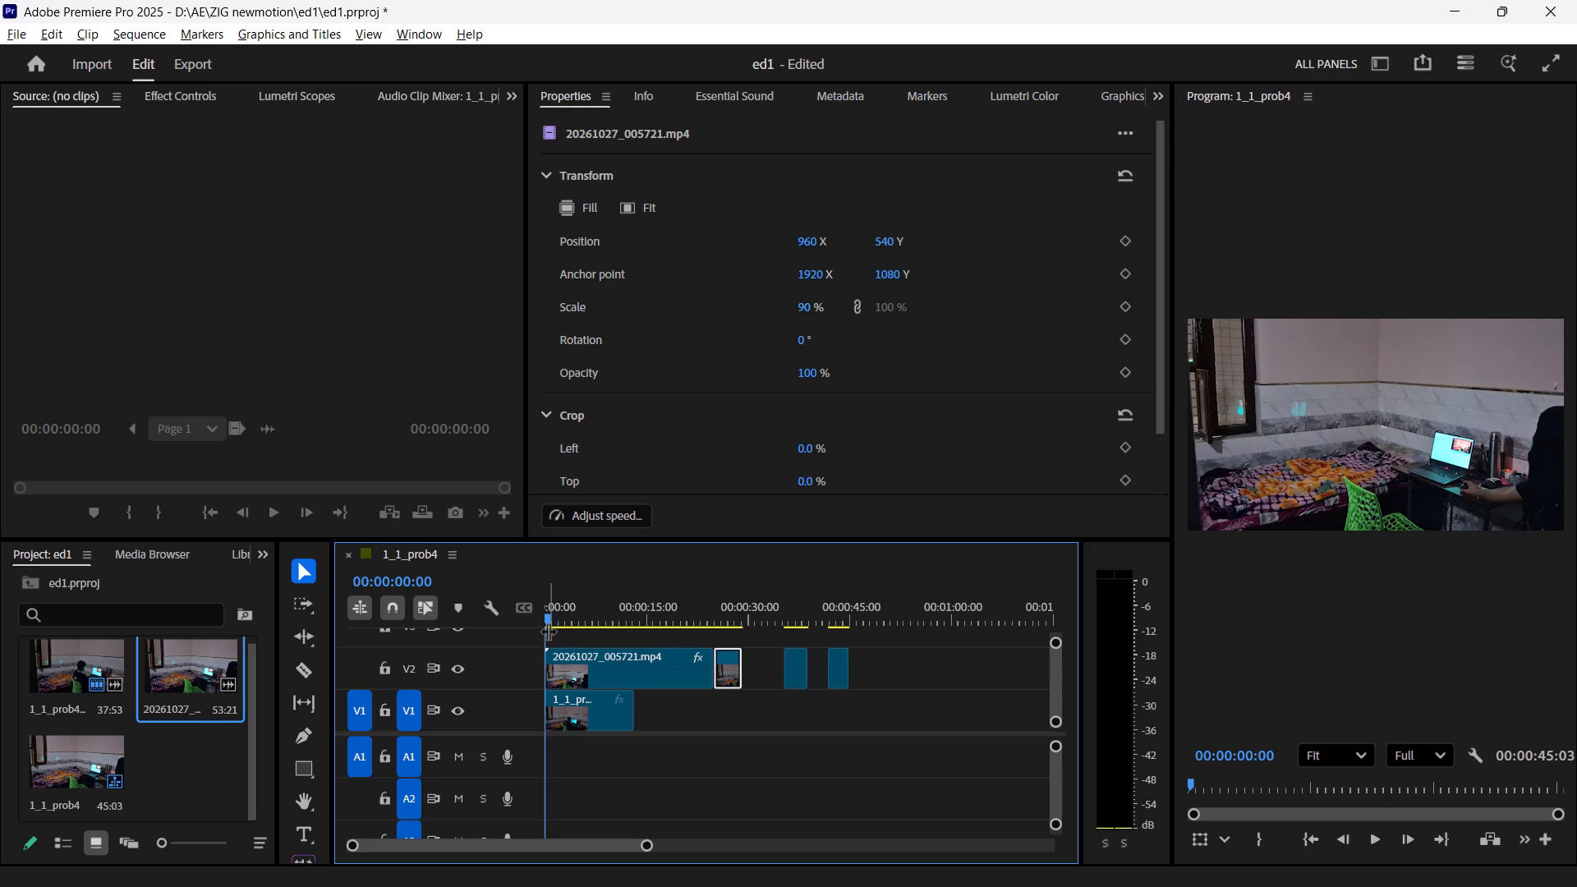
drag(565, 618, 485, 632)
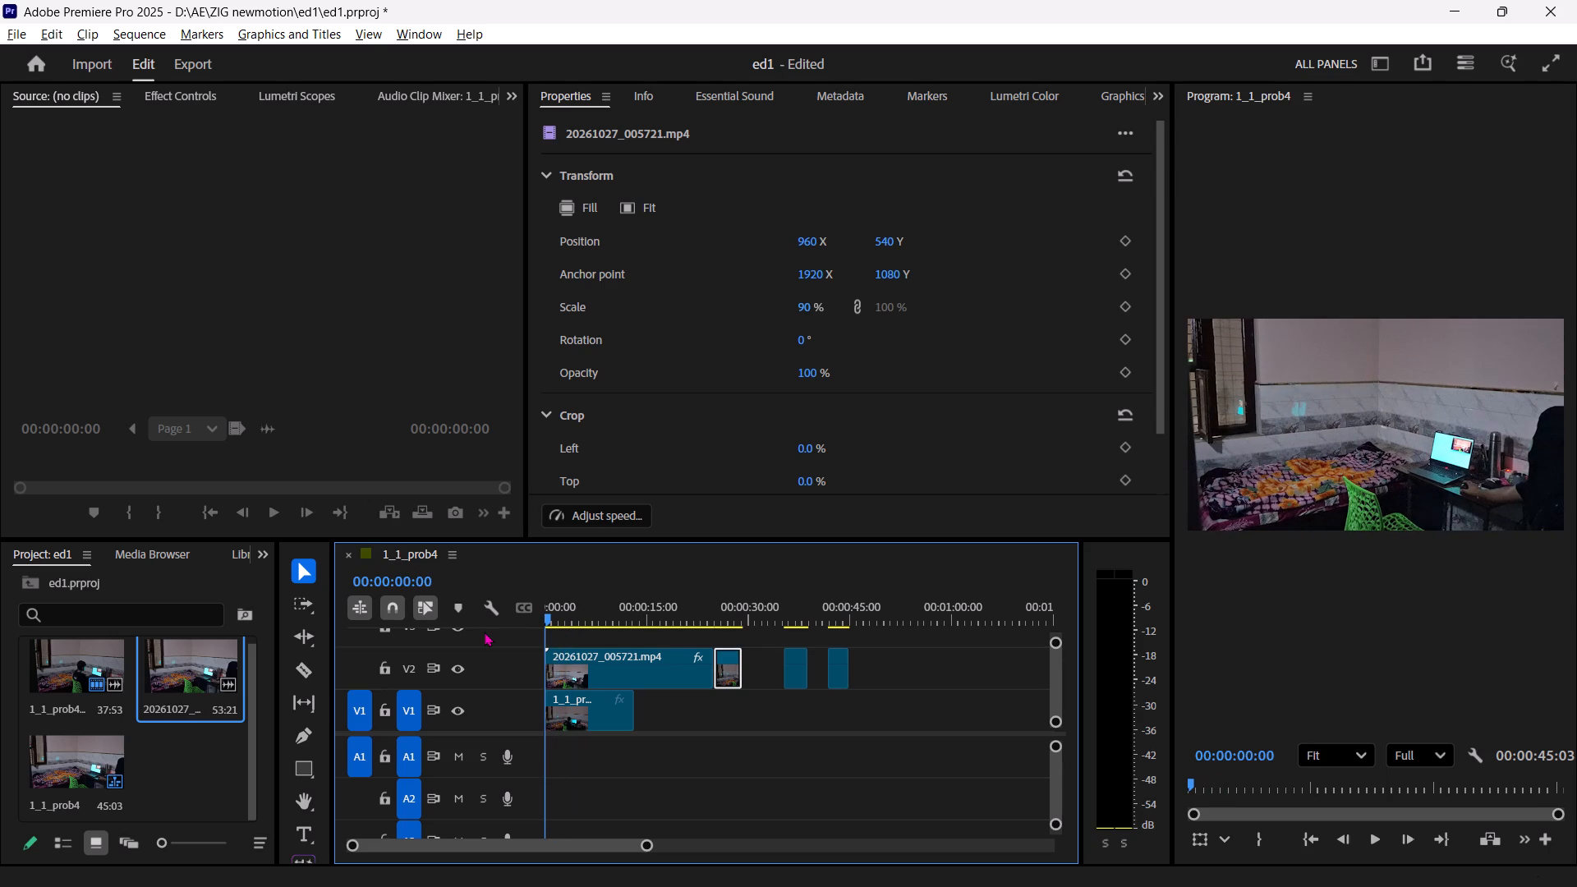
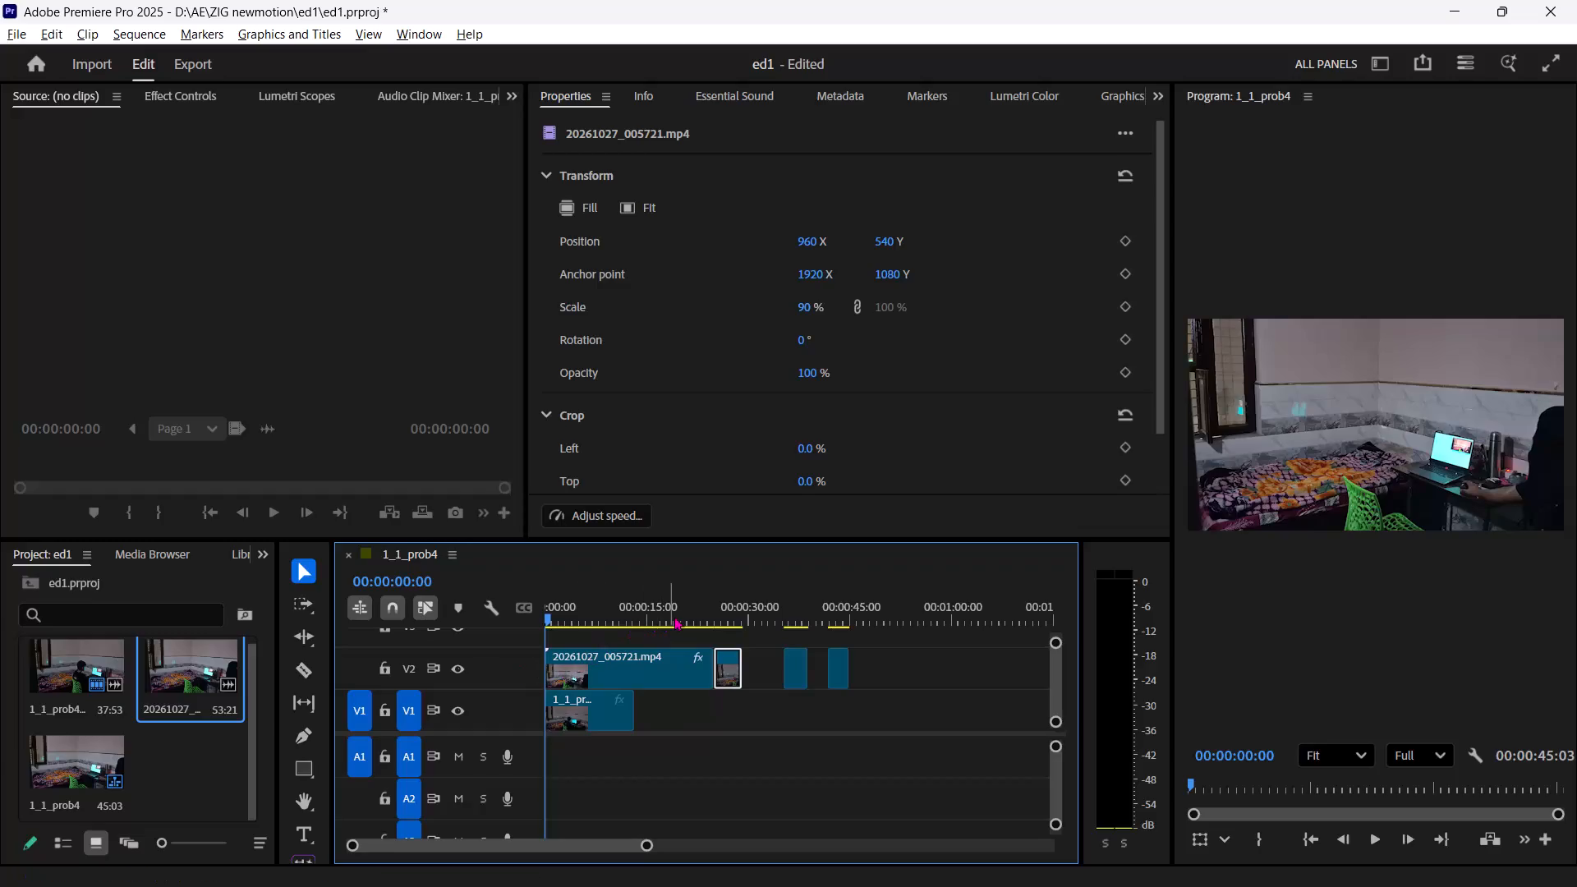
Set the scale of the second 20261027_005721.mp4 segment on V2 to 100% and play it back to check the framing.
drag(675, 616, 727, 620)
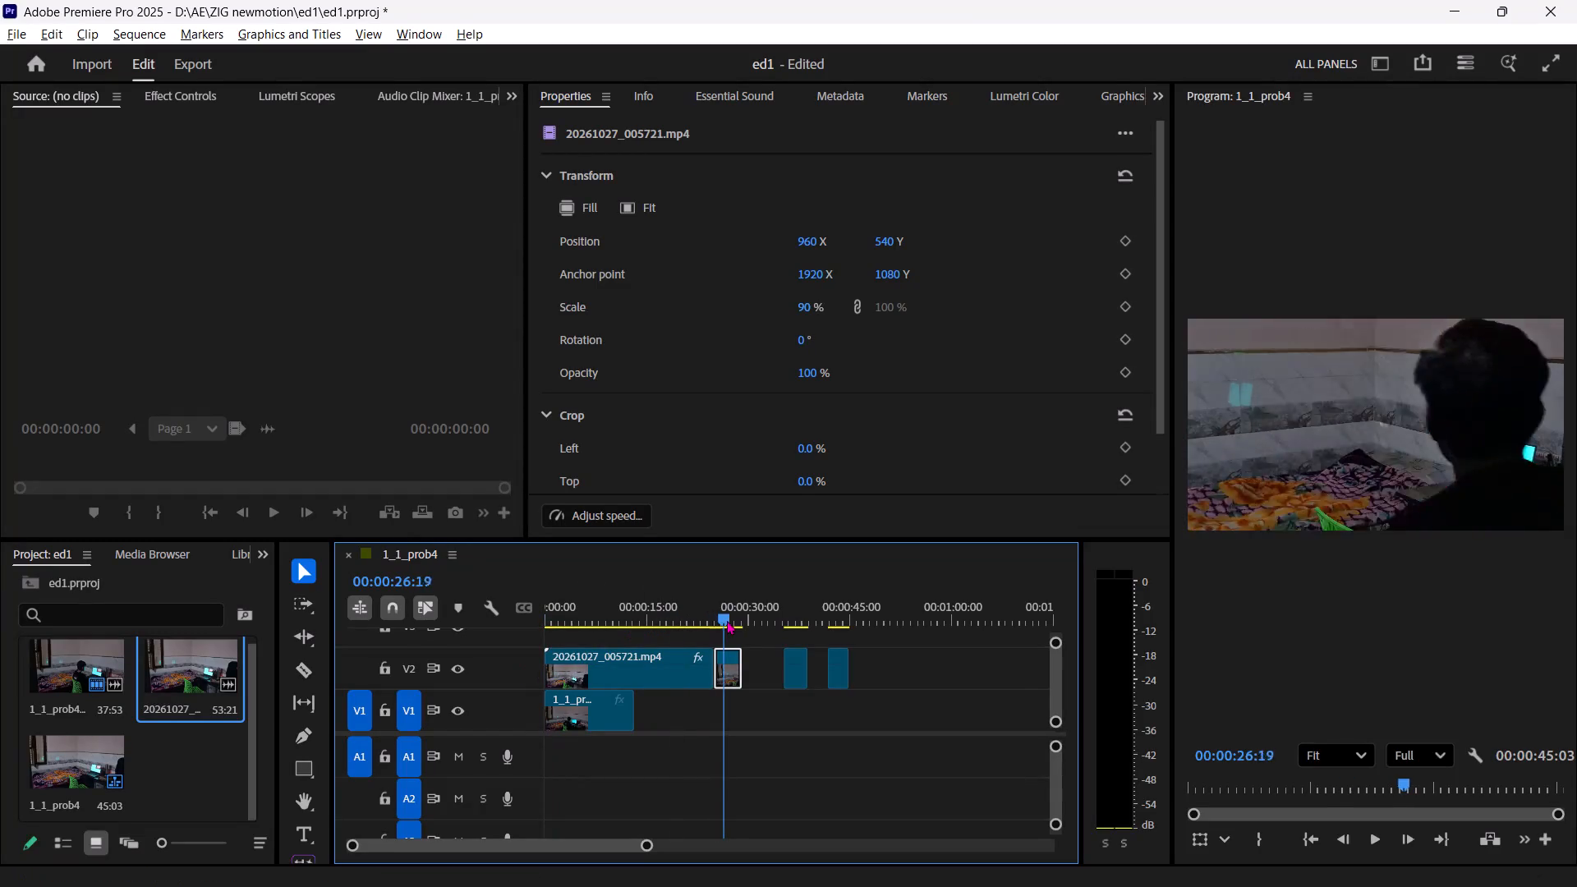
drag(727, 620, 733, 619)
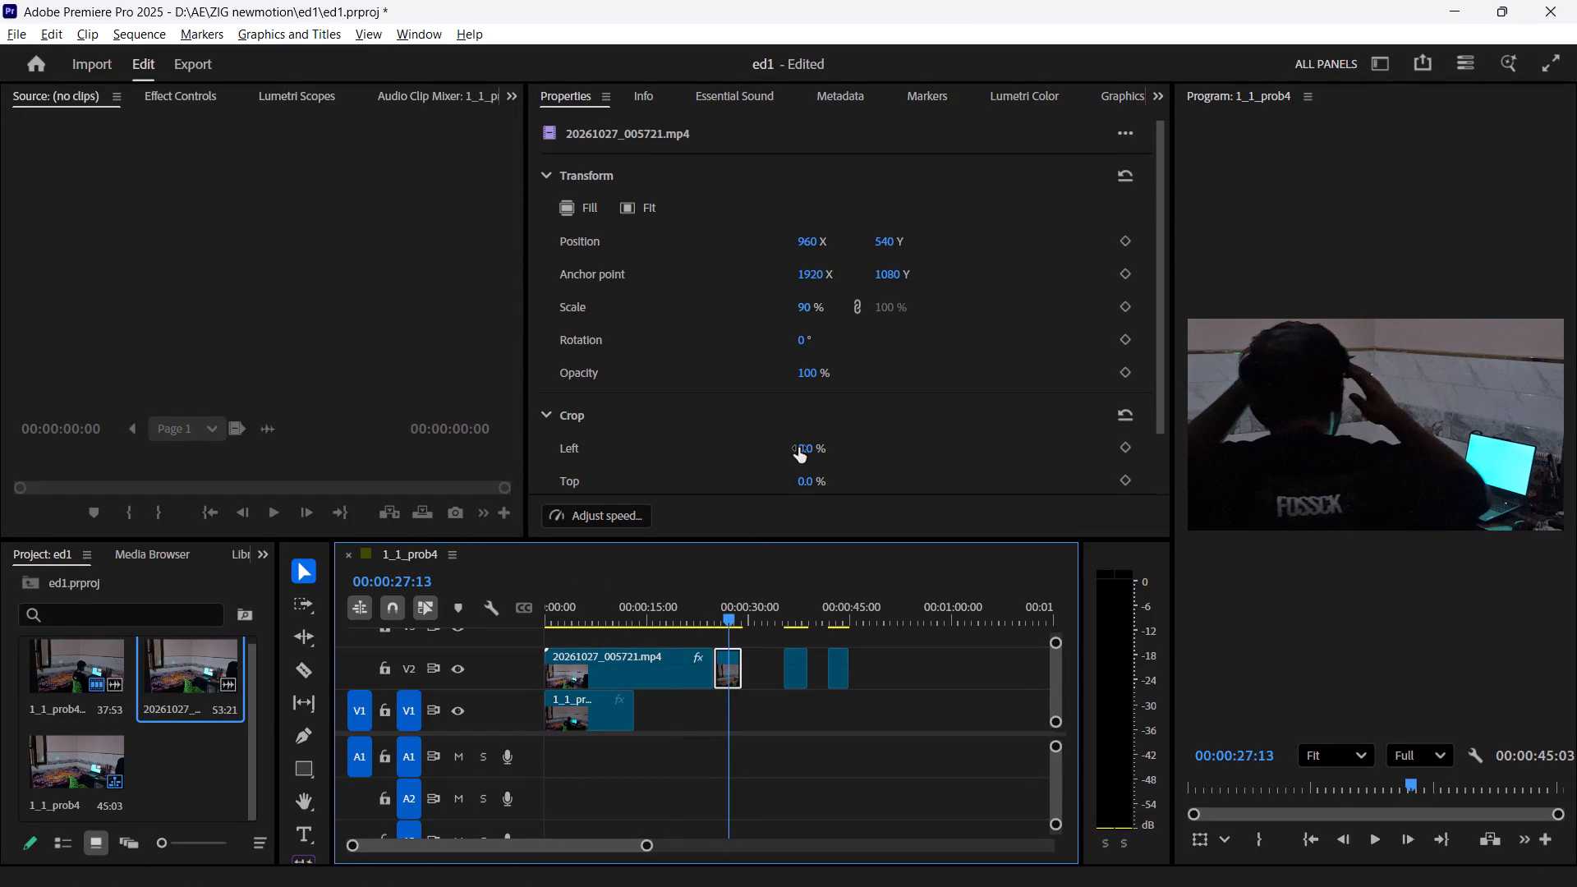
click(801, 307)
text(100)
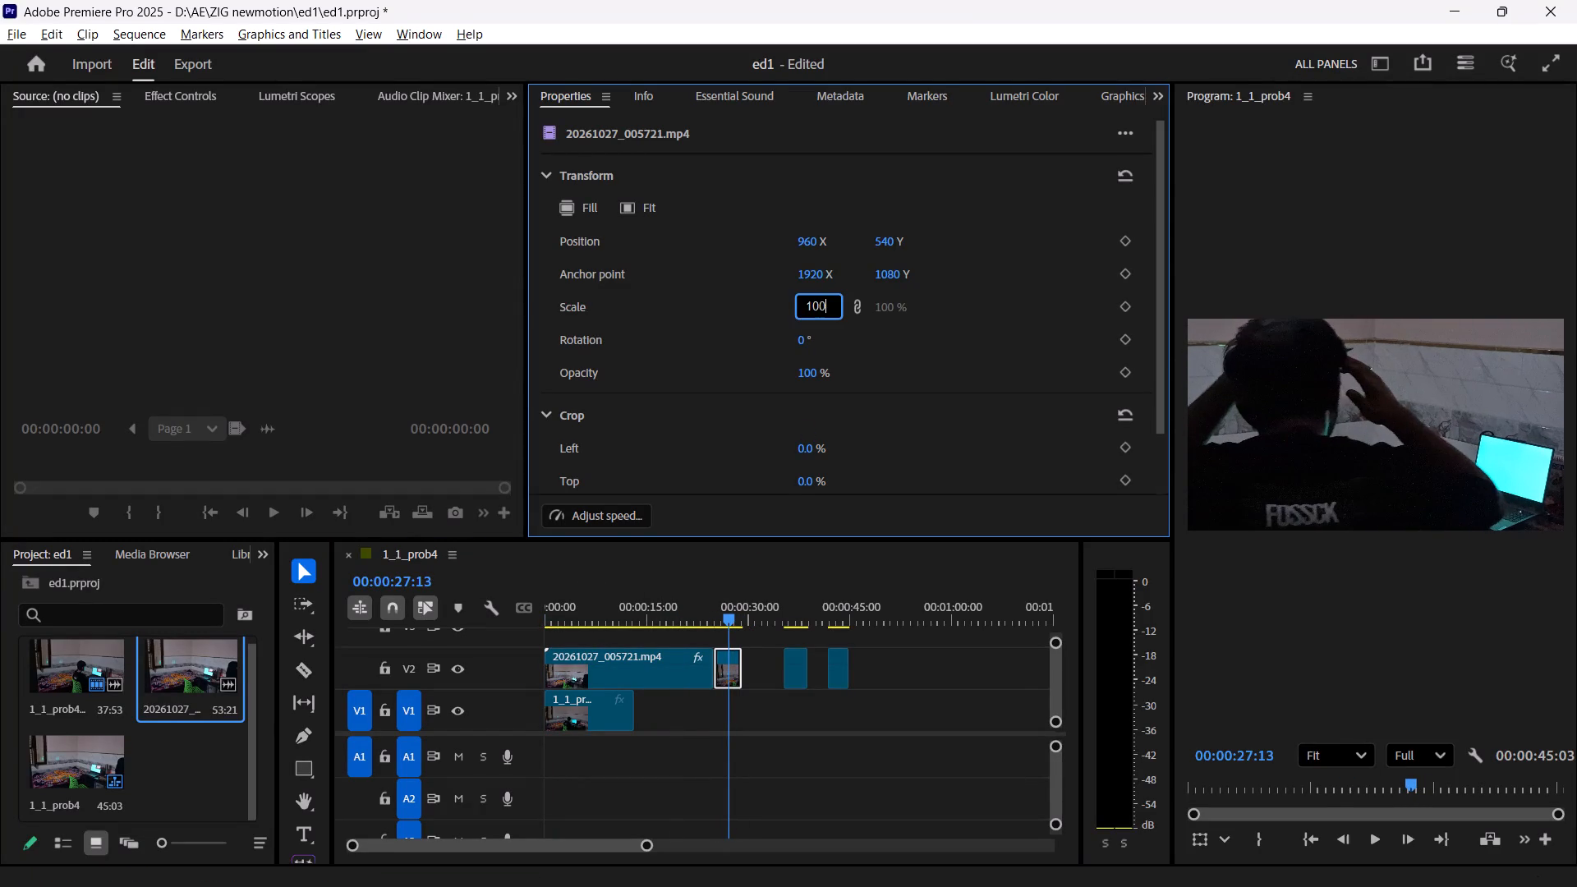
key(Return)
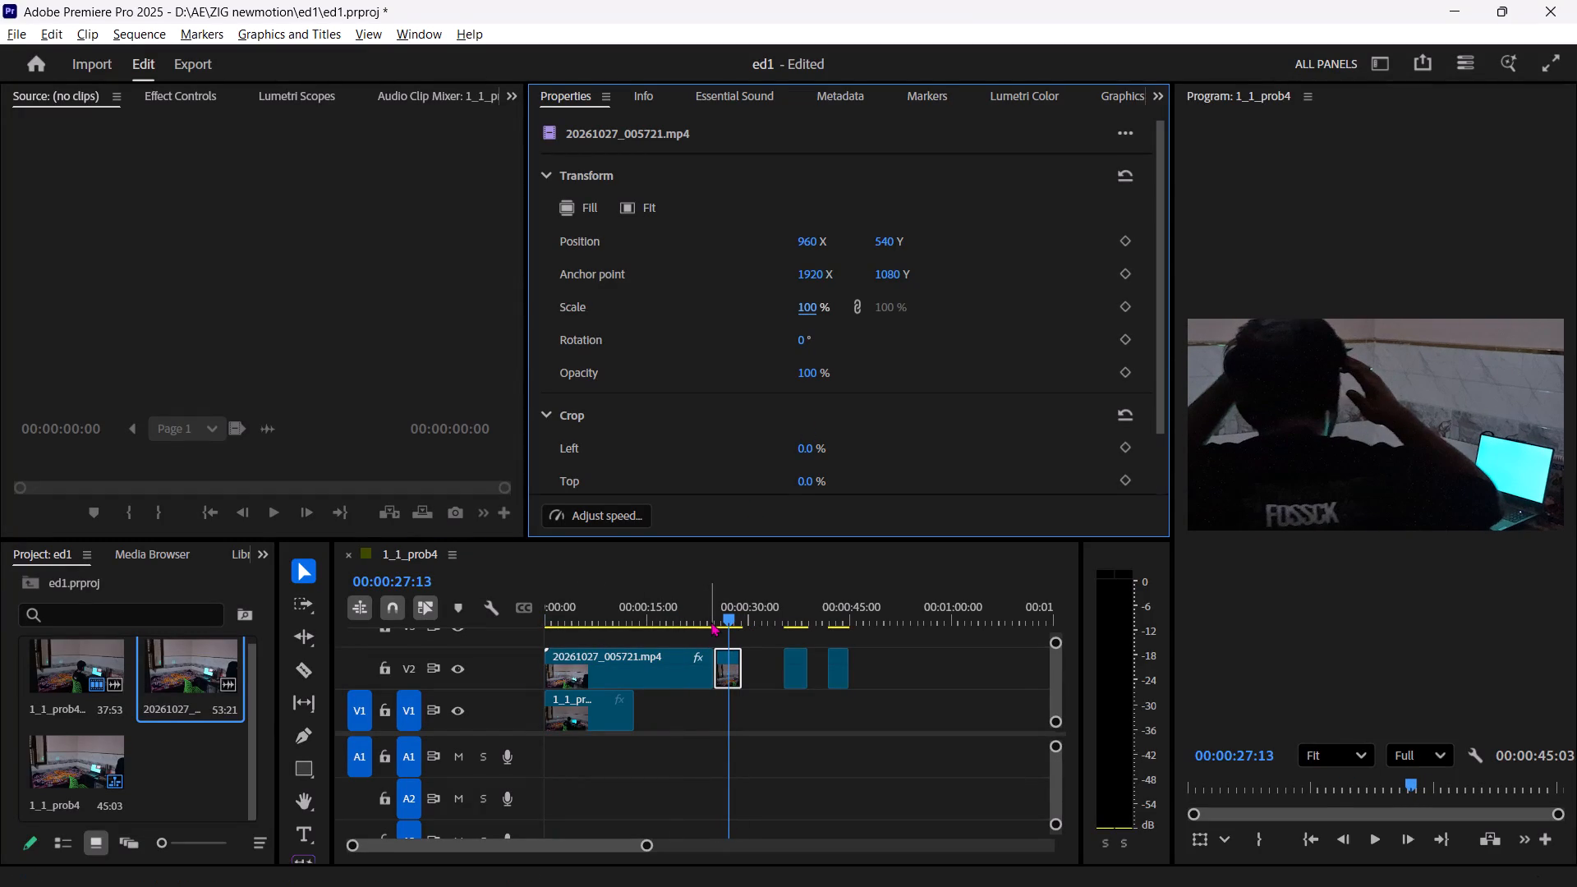
click(711, 622)
key(space)
key(space)
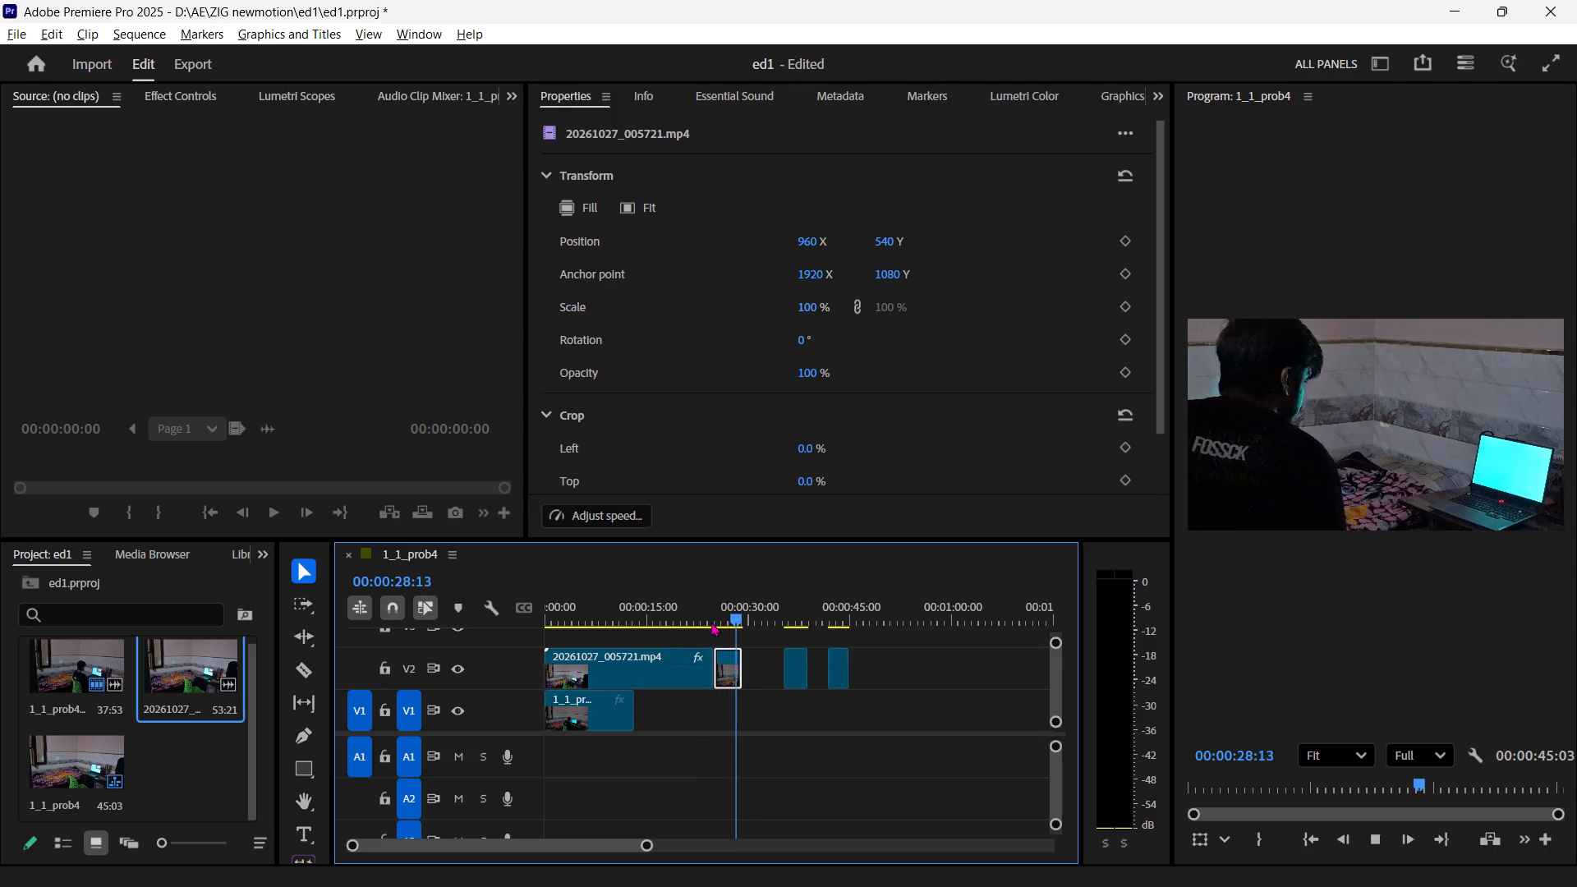
Split the first 20261027_005721.mp4 segment on V2 at 00:00:05:27, where the room is empty.
drag(703, 625, 687, 628)
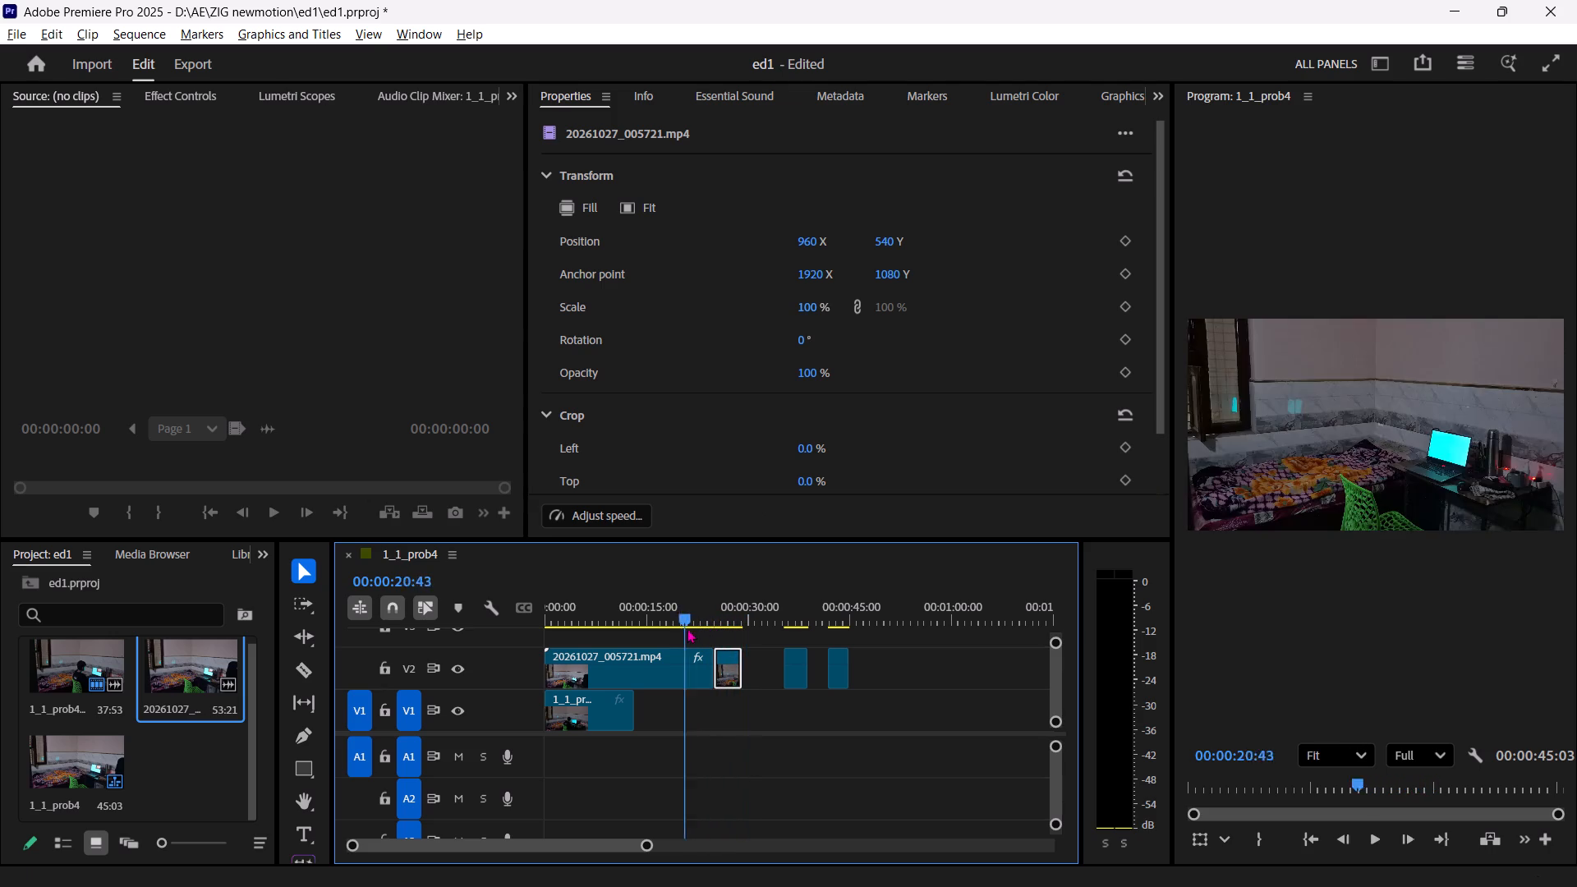
drag(687, 628, 576, 654)
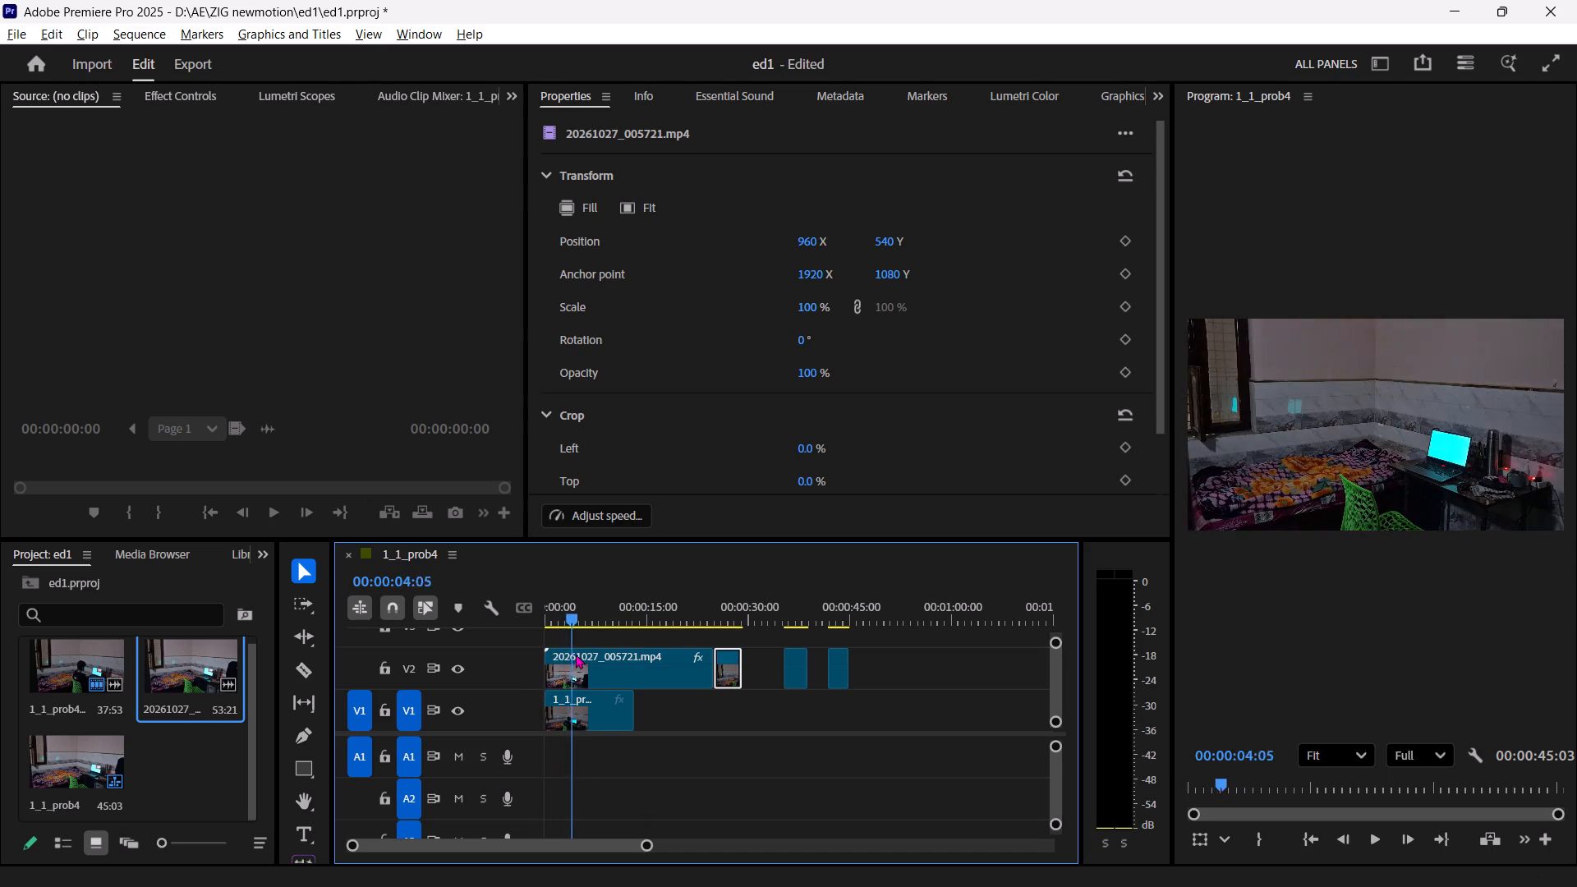
drag(576, 654, 560, 657)
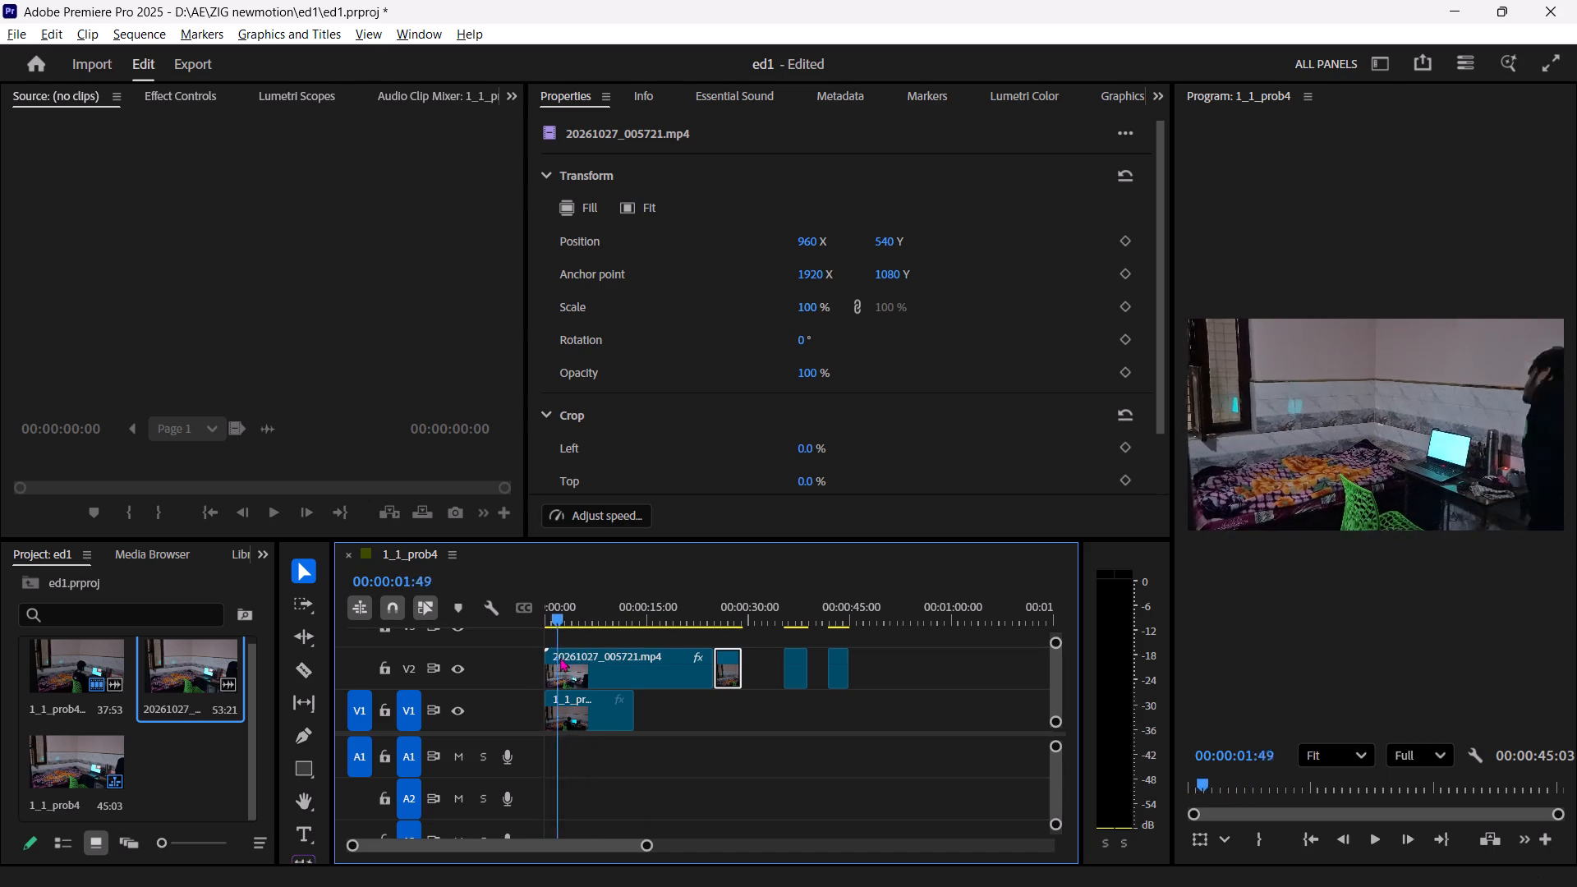
drag(560, 657, 592, 656)
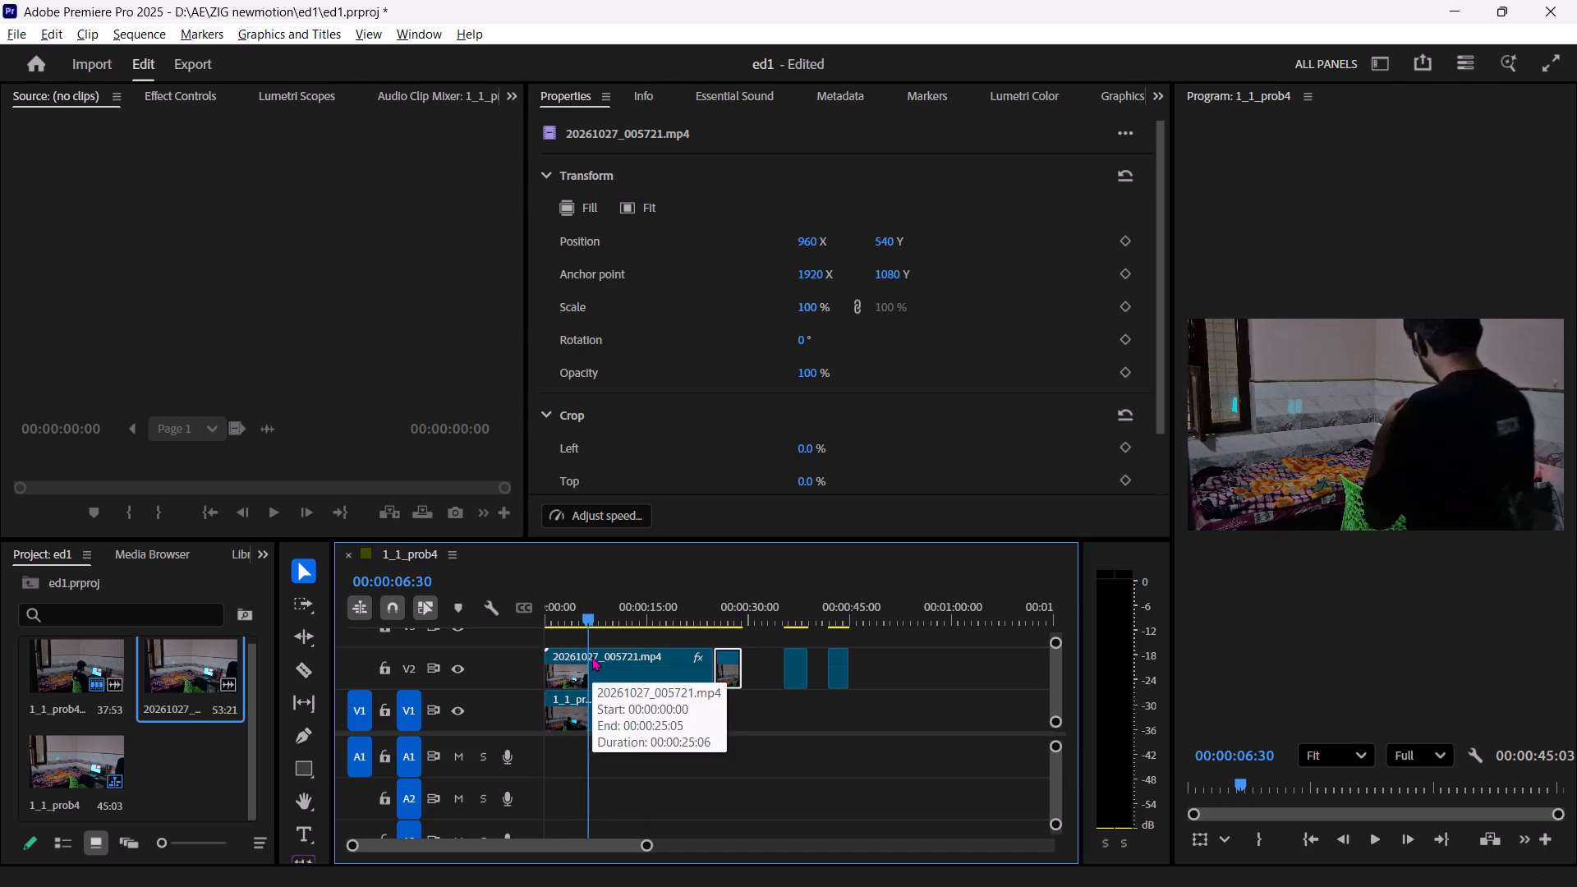
drag(592, 656, 585, 657)
click(585, 657)
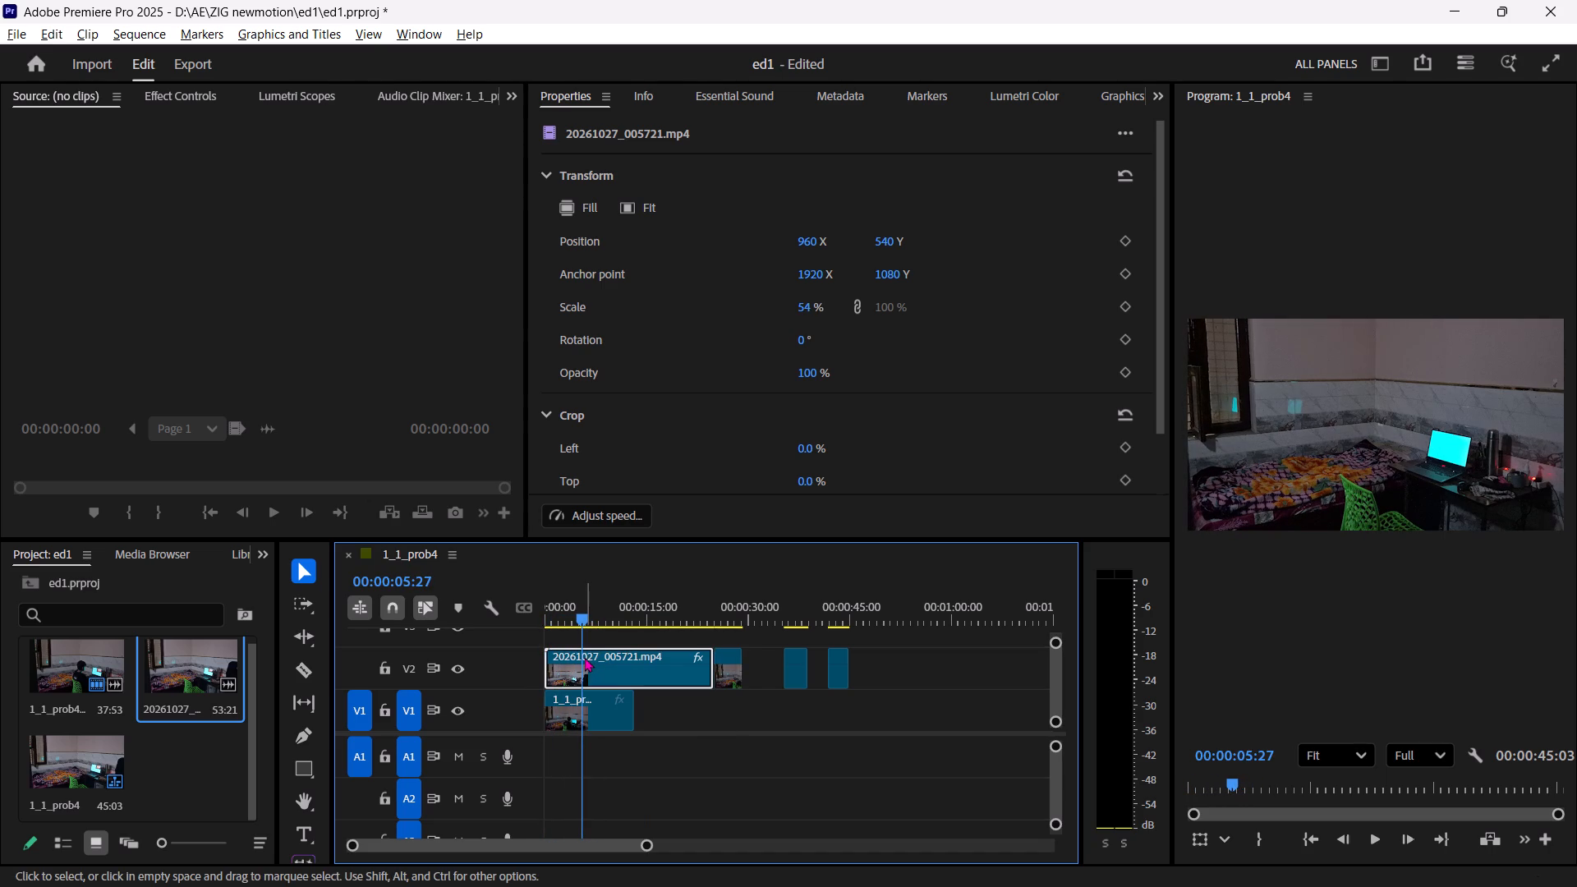
key(c)
click(585, 657)
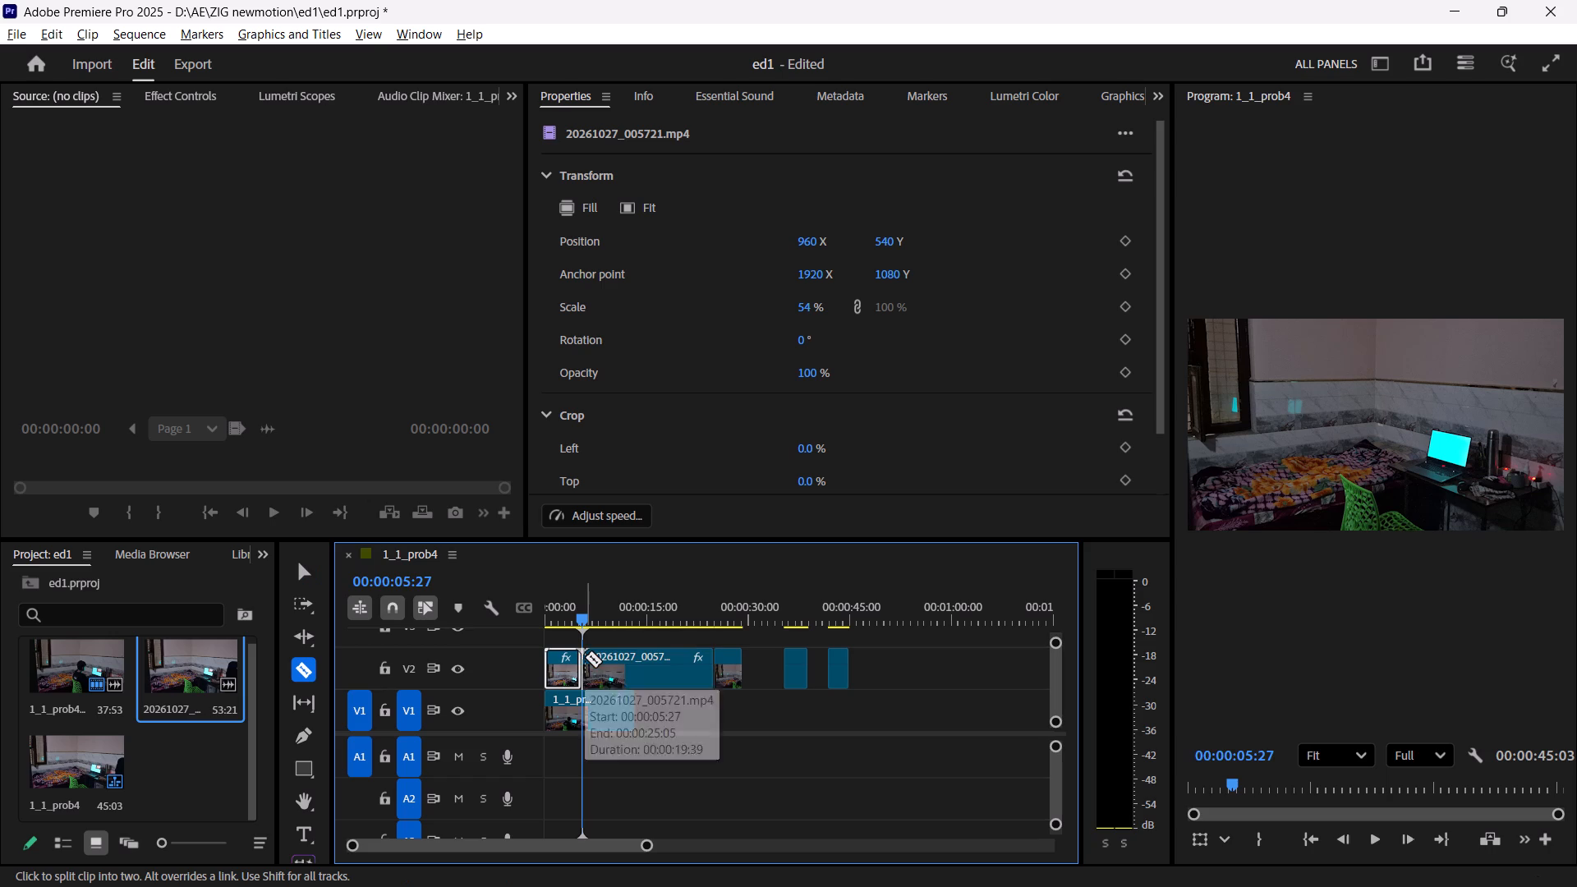
Play on to the next empty-room moment and split the long V2 segment at 00:00:10:32.
key(space)
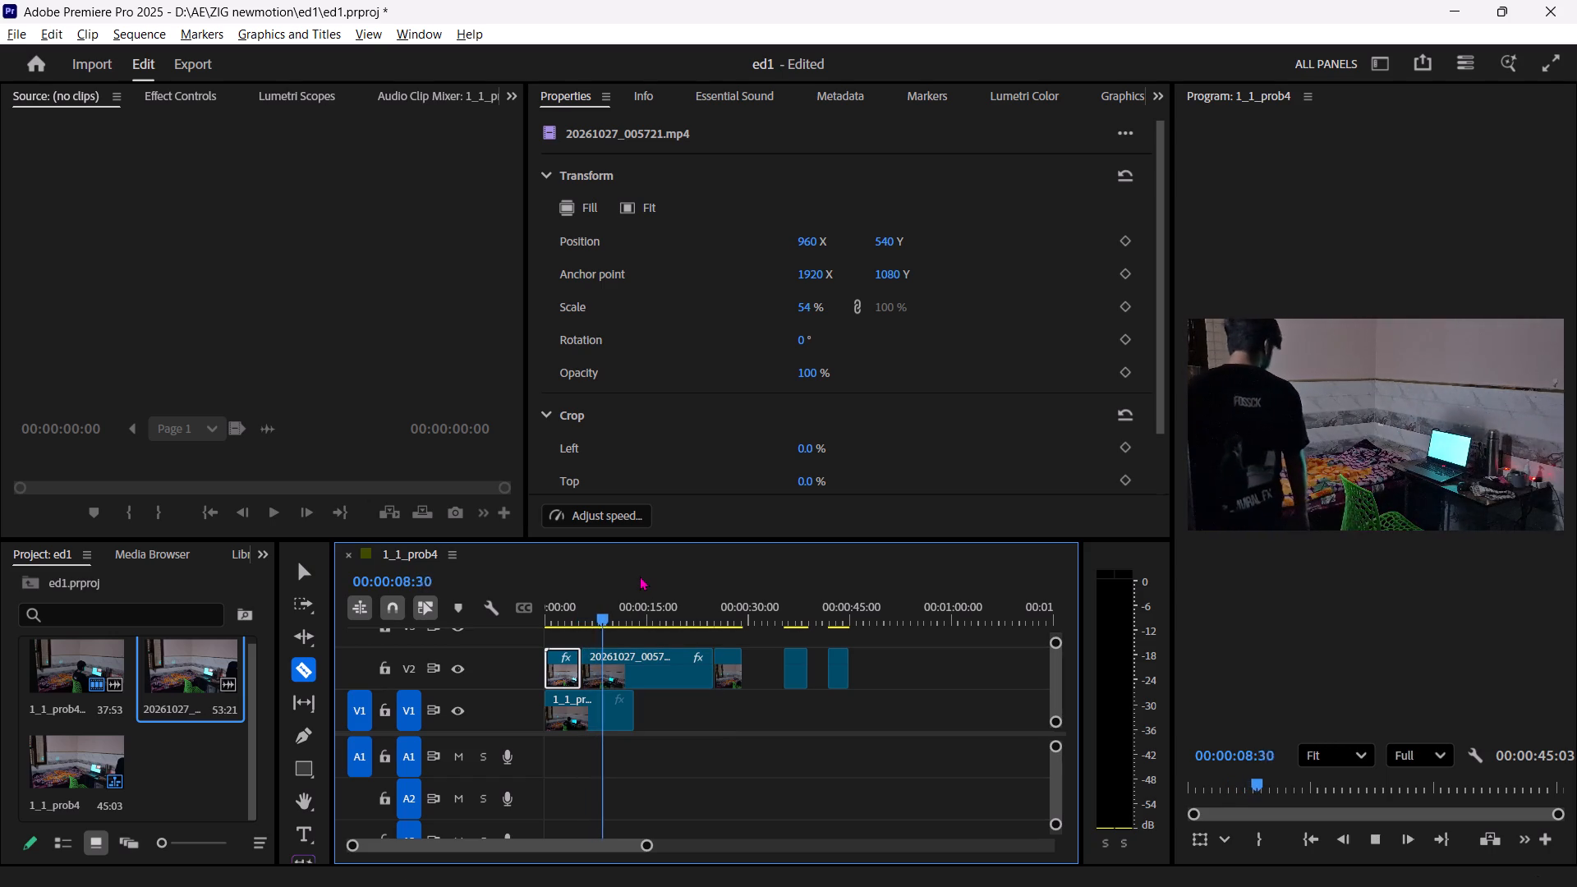
key(space)
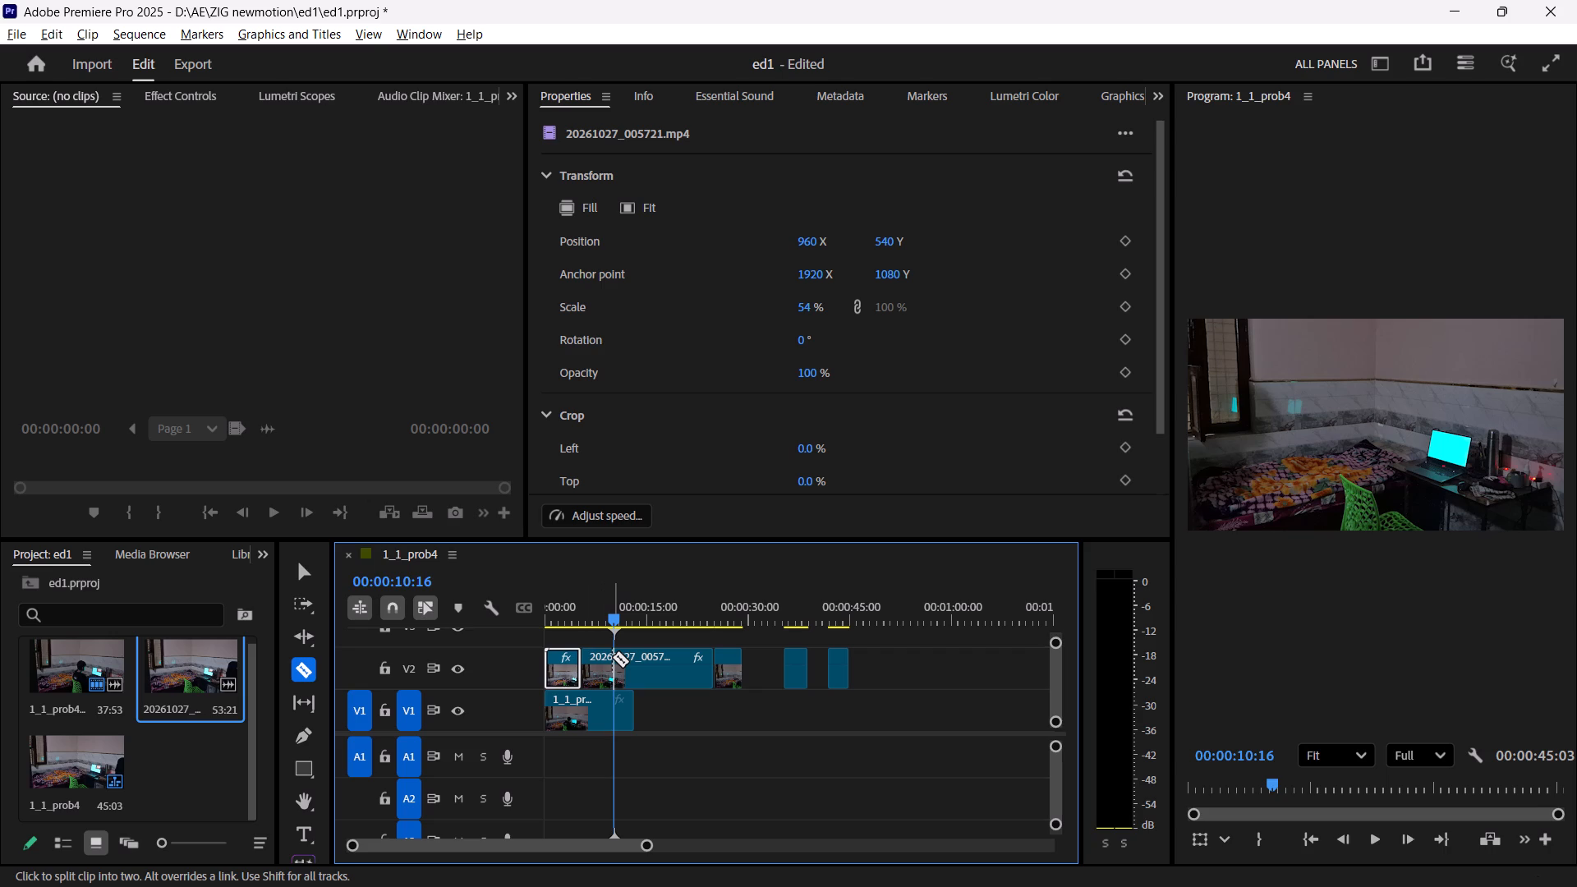
key(space)
key(space)
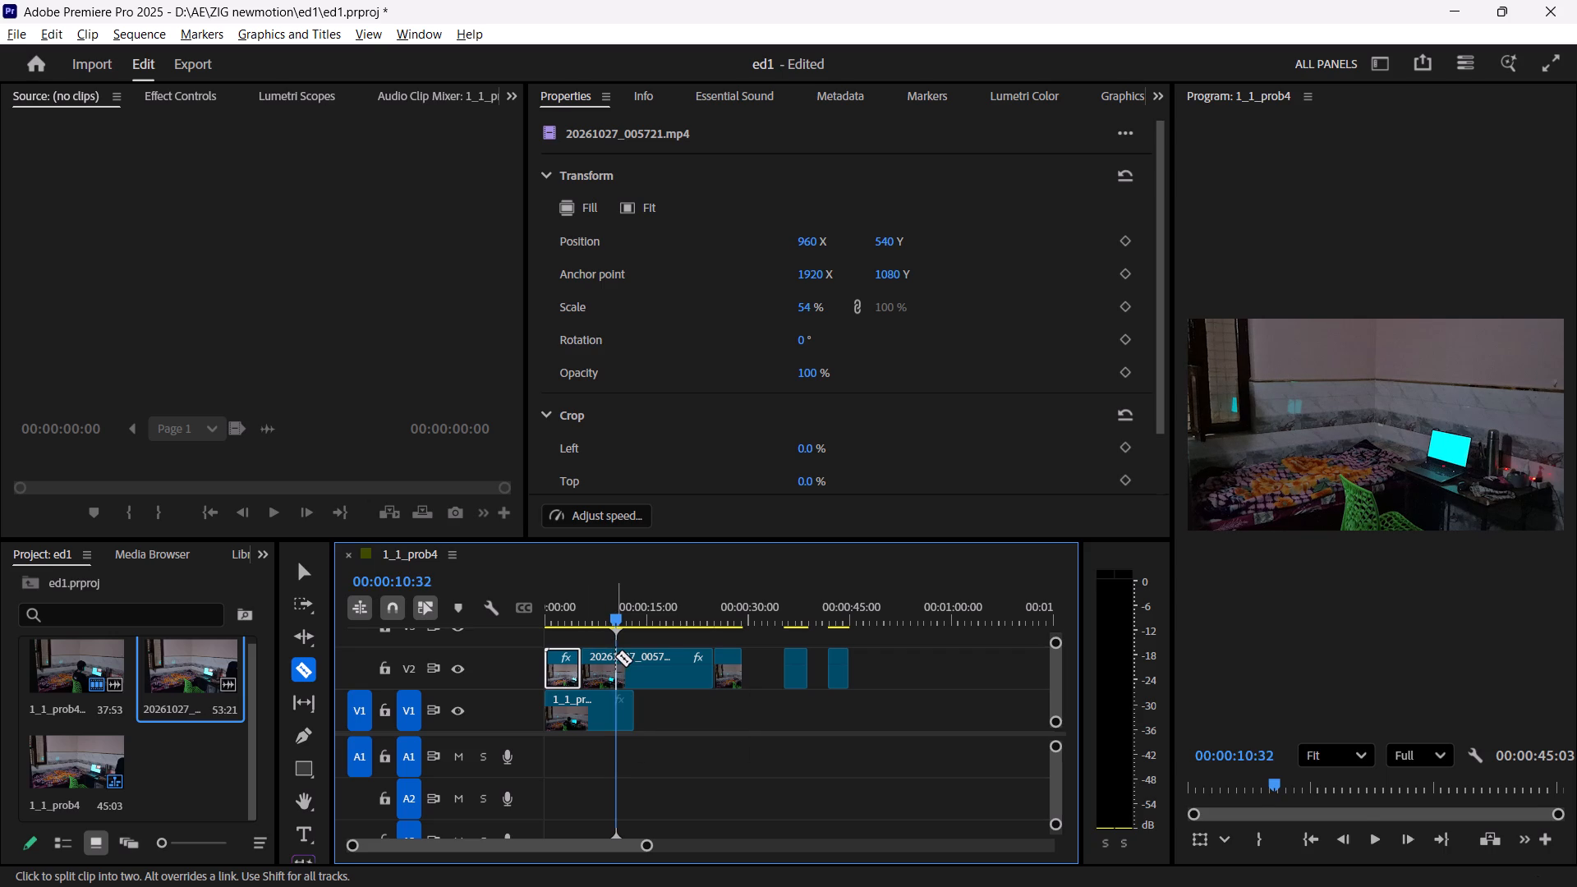
click(614, 656)
Find the empty frame just before the person reappears and split the V2 segment at 00:00:12:38.
key(space)
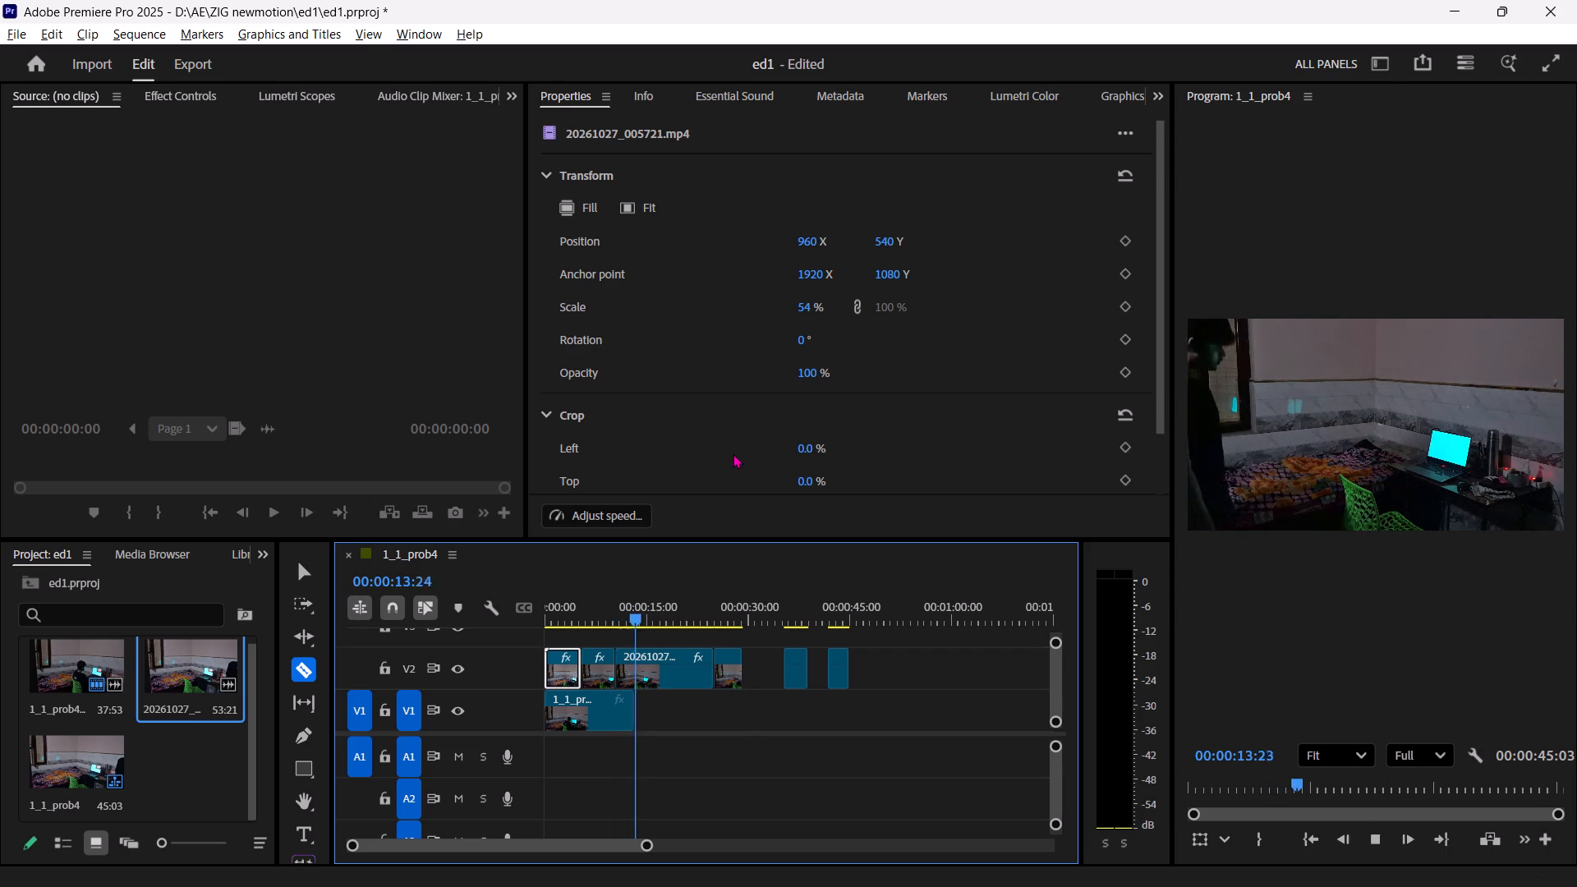
key(space)
key(Left)
key(Left)
key(Left)
key(Left)
key(Left)
key(Left)
key(Left)
key(Left)
key(Left)
key(Left)
key(Left)
key(Left)
key(Left)
key(Left)
key(Left)
key(Left)
key(Left)
key(Left)
key(Left)
key(Left)
key(Left)
key(Left)
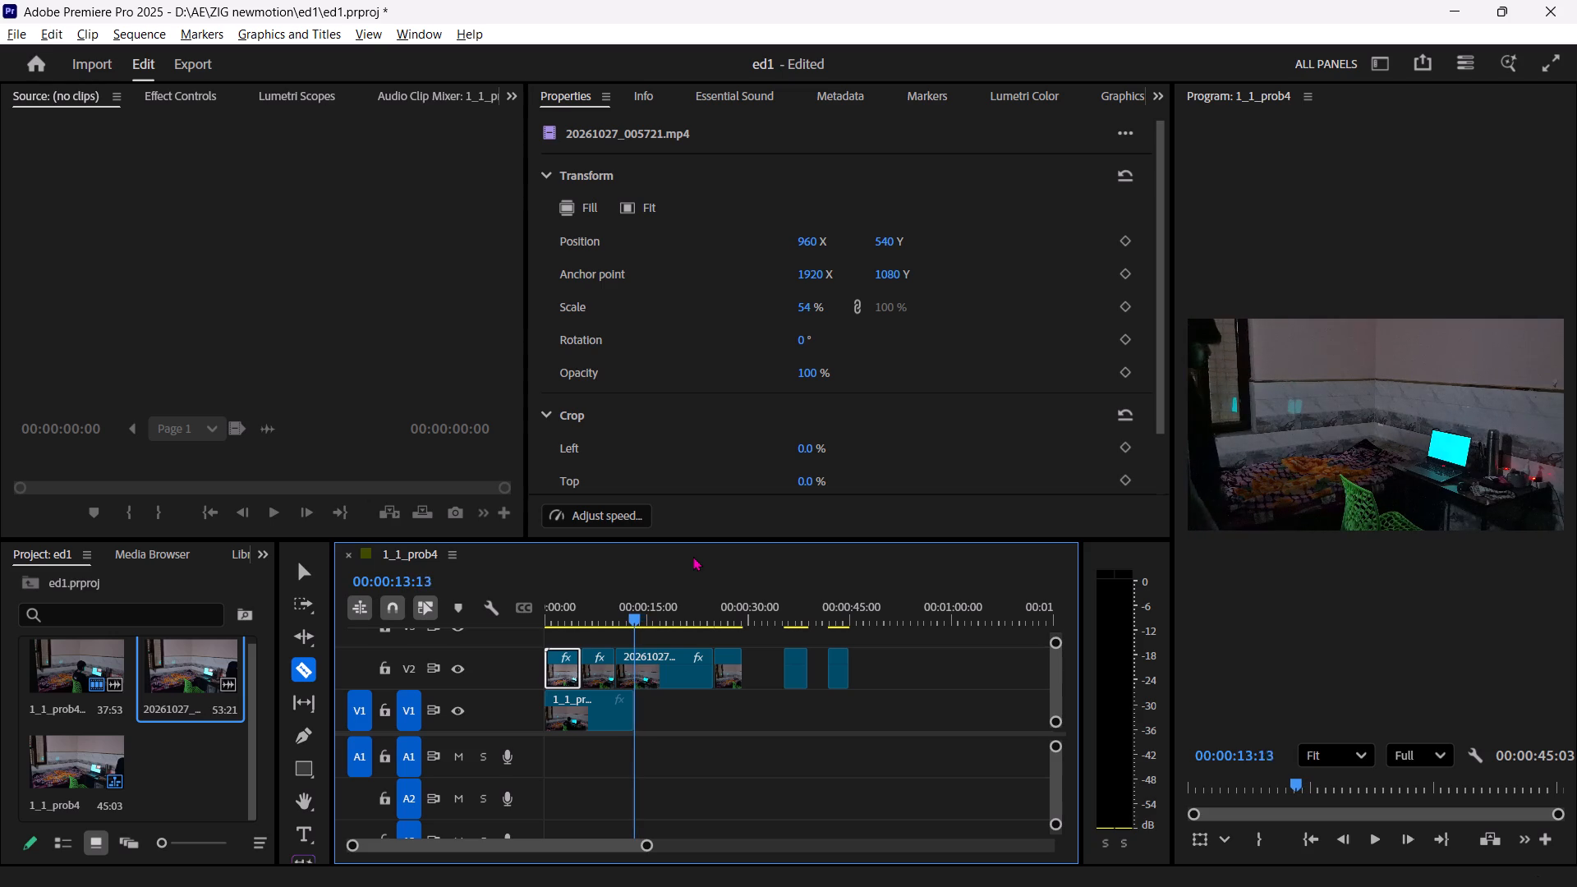
click(628, 670)
Play to where the person has left the frame and split the long V2 segment at 00:00:21:46.
key(space)
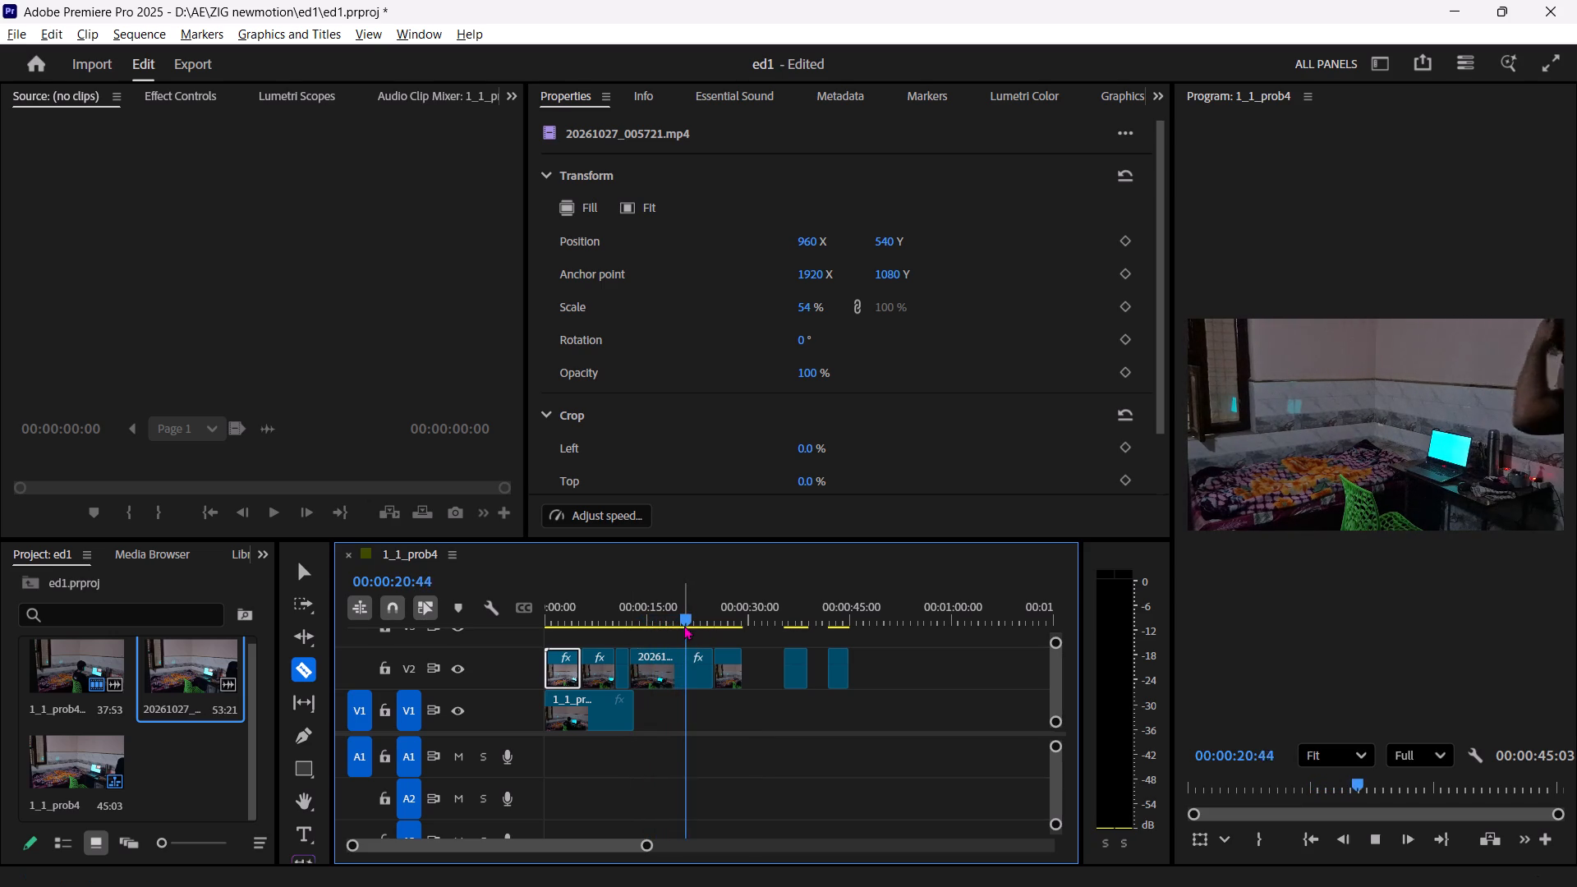
key(space)
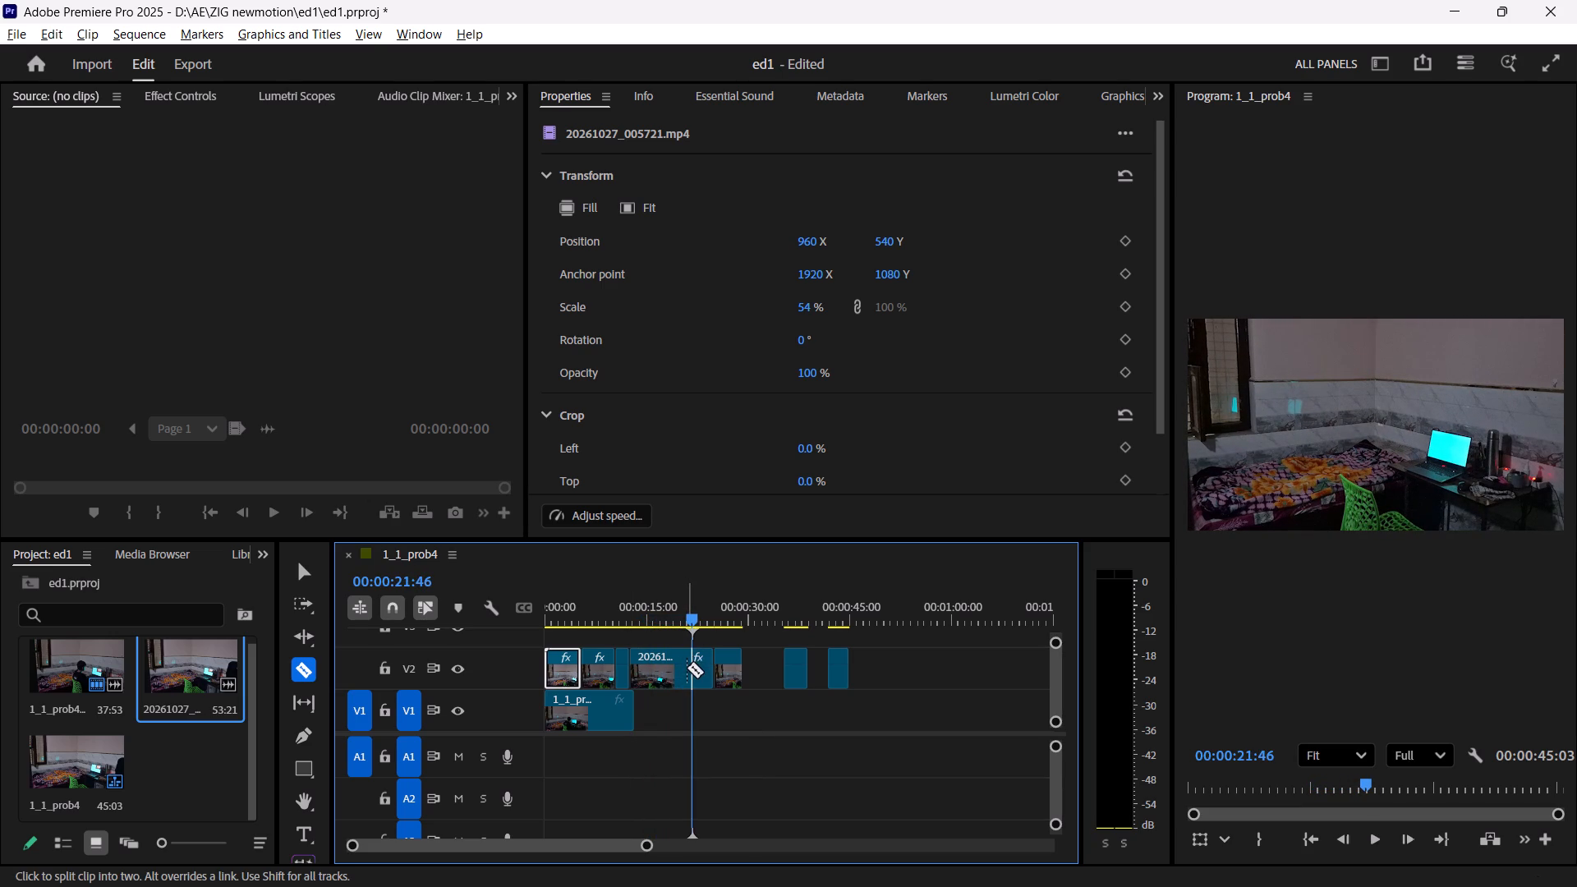
click(687, 669)
Check the V2 piece after the 00:00:21:46 cut and delete this empty-room piece.
key(space)
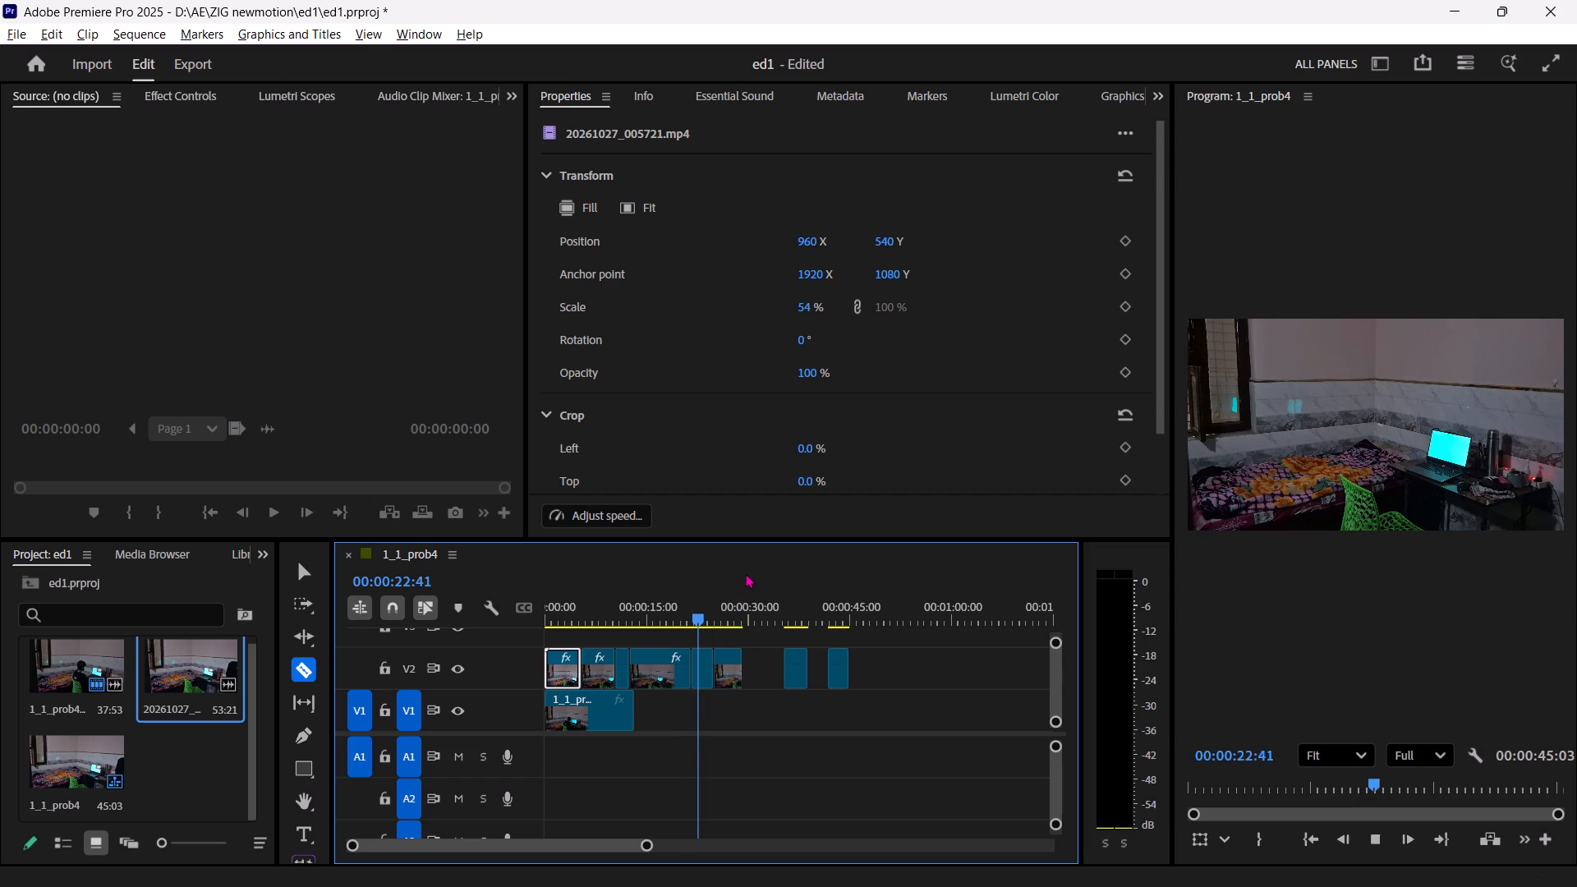
key(v)
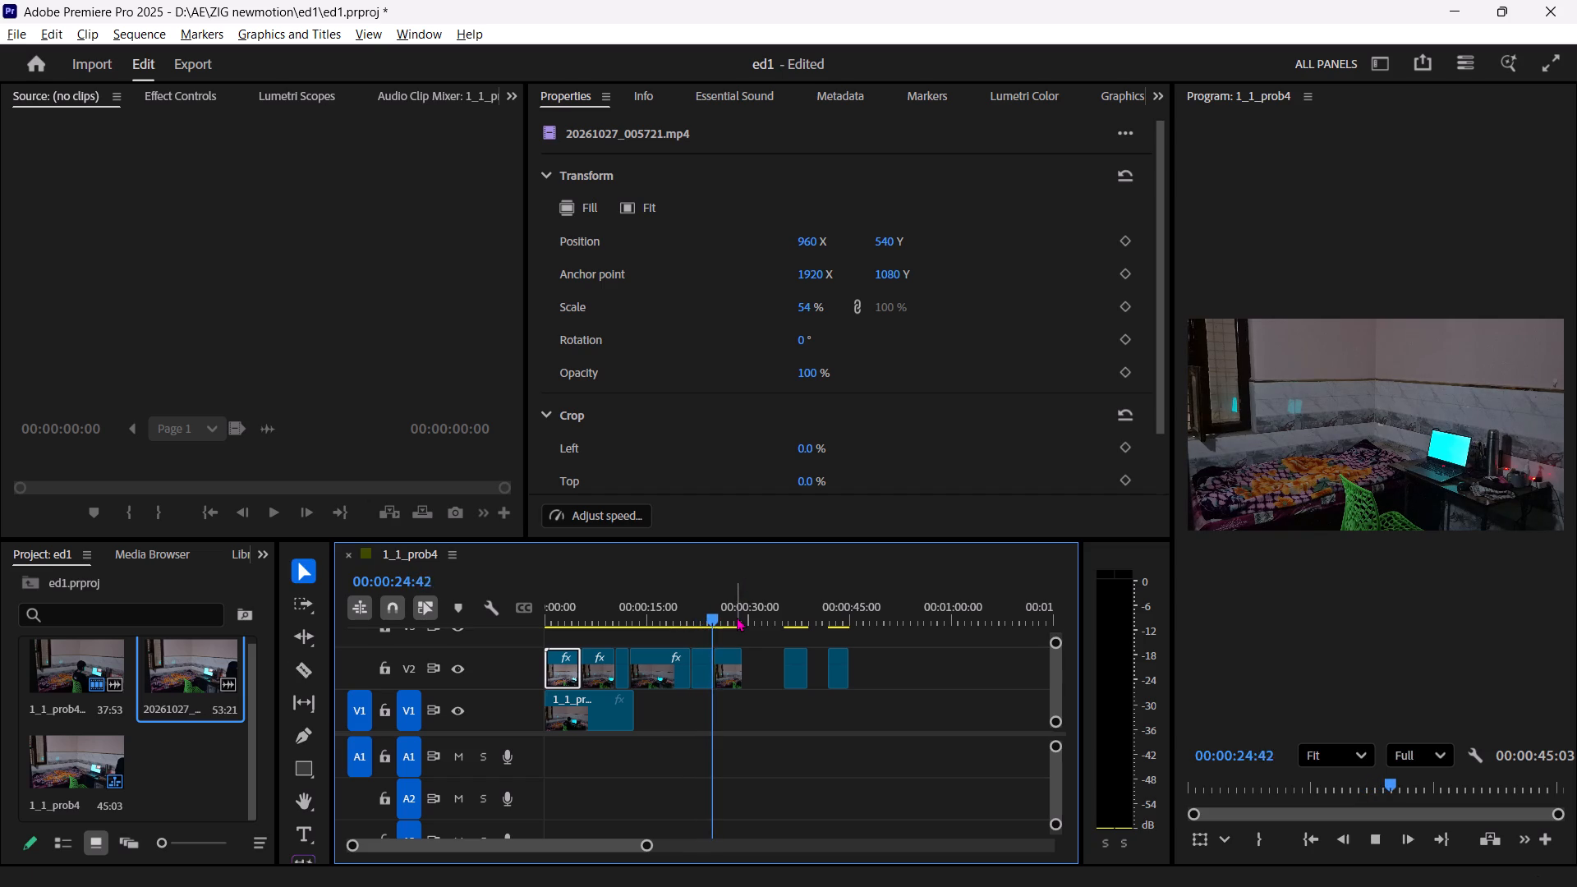
drag(724, 617, 705, 621)
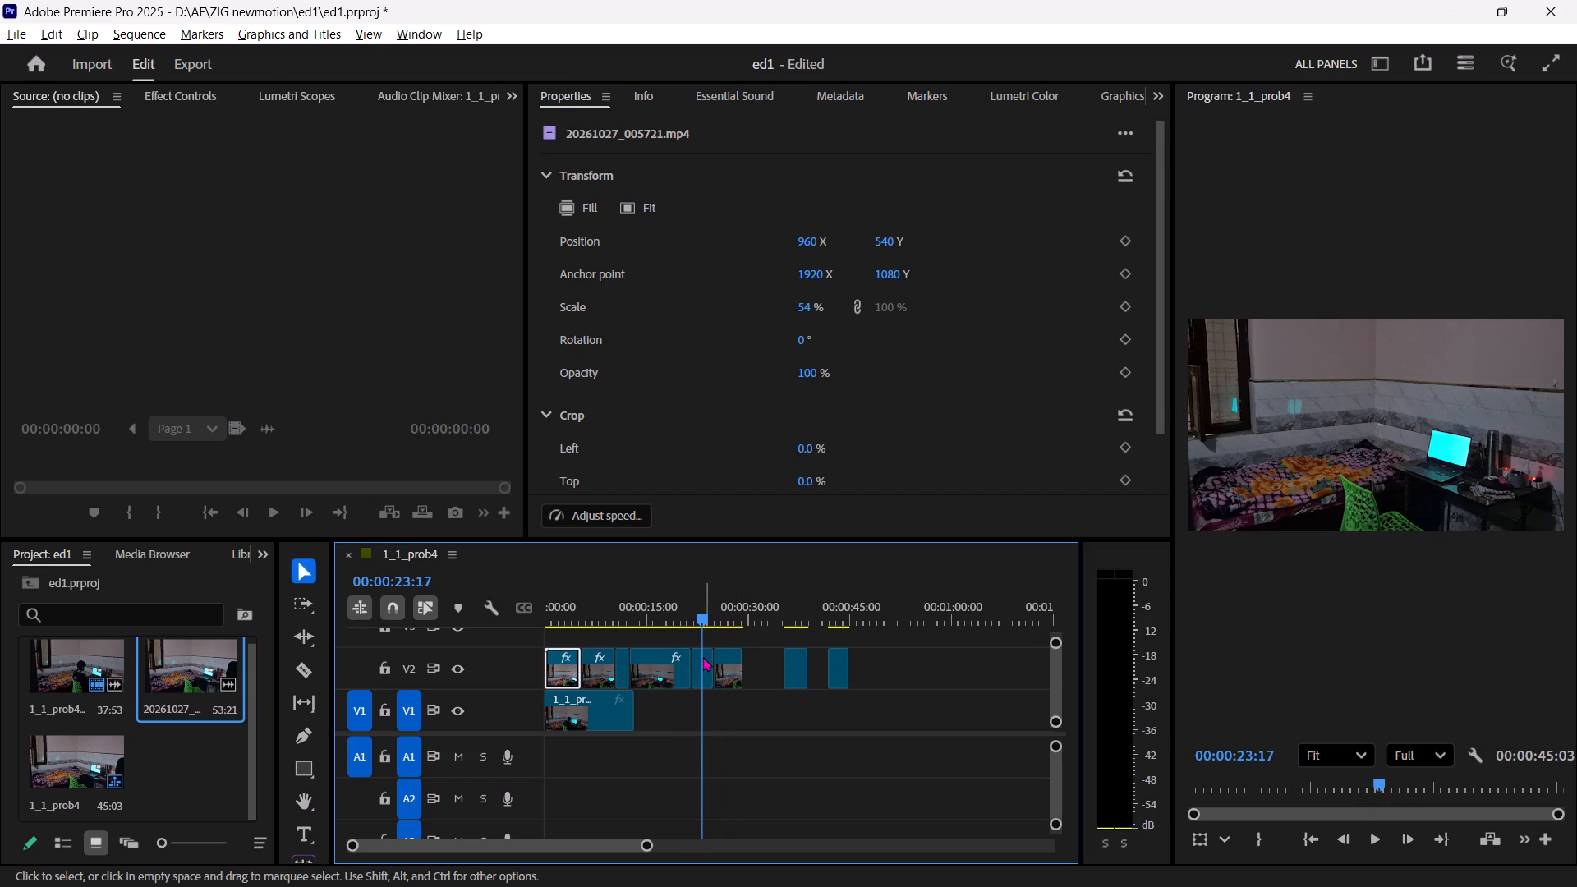
click(703, 656)
key(Delete)
Delete the short empty-room piece on V2 between the 00:00:10:32 and 00:00:12:38 cuts.
click(625, 623)
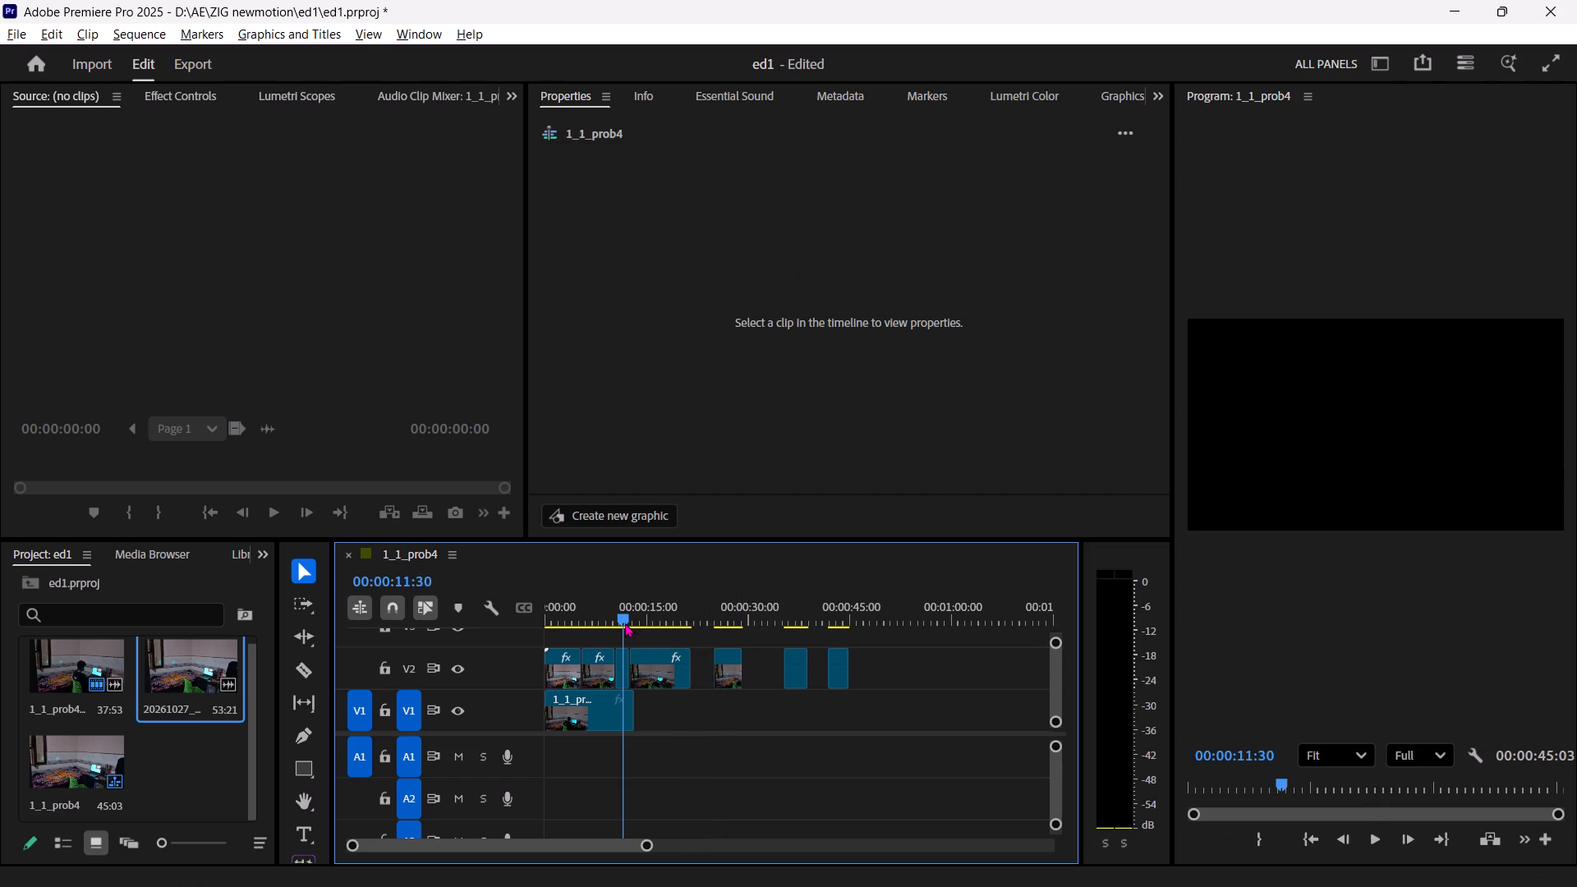
click(619, 682)
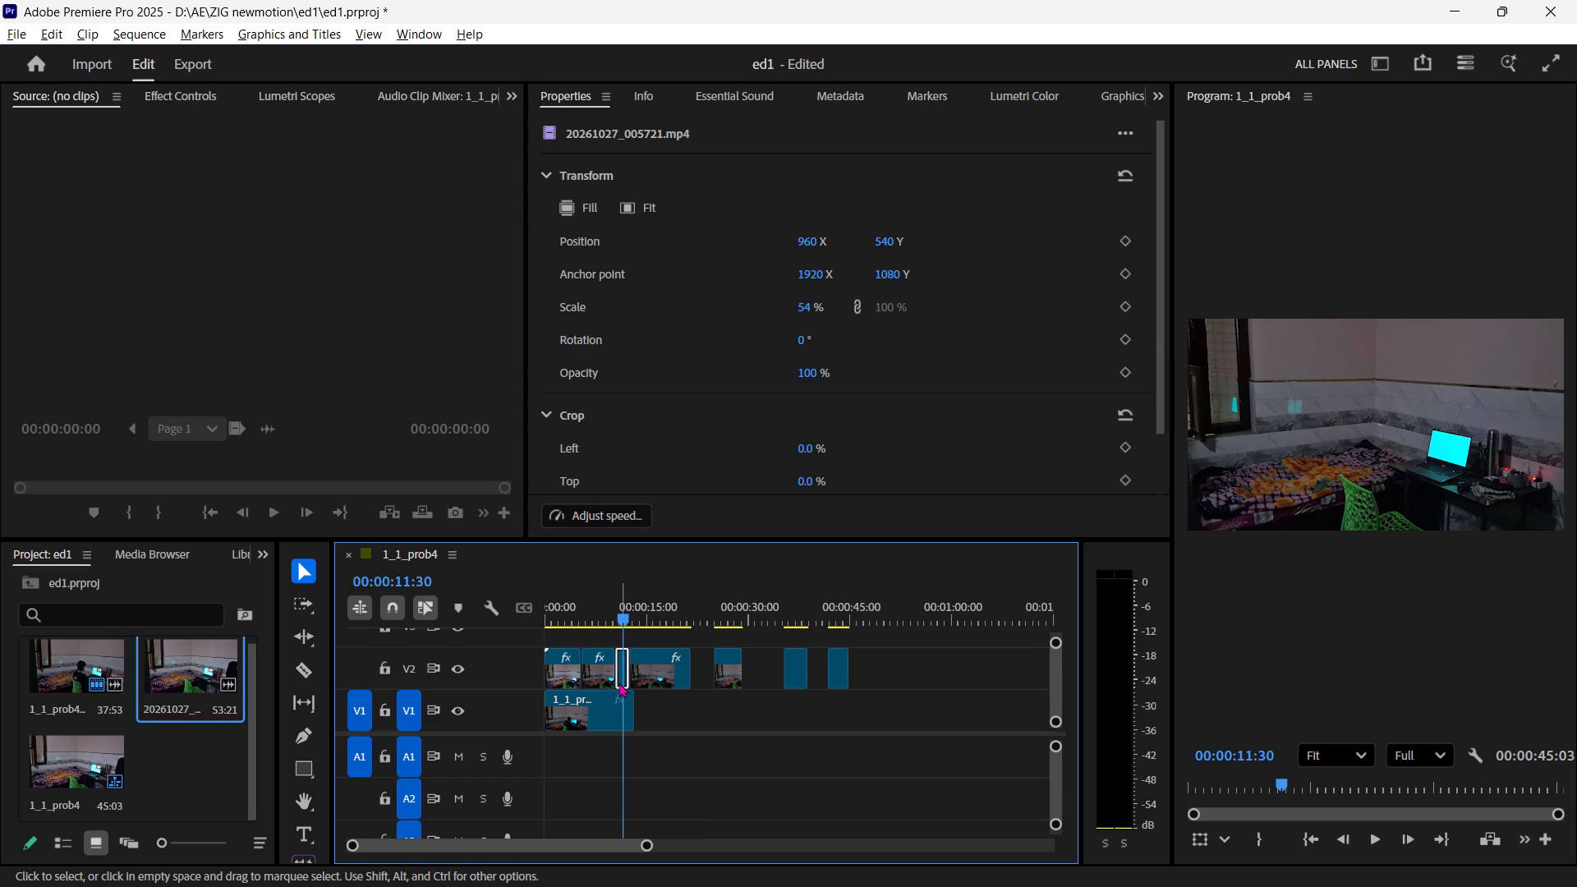
key(Delete)
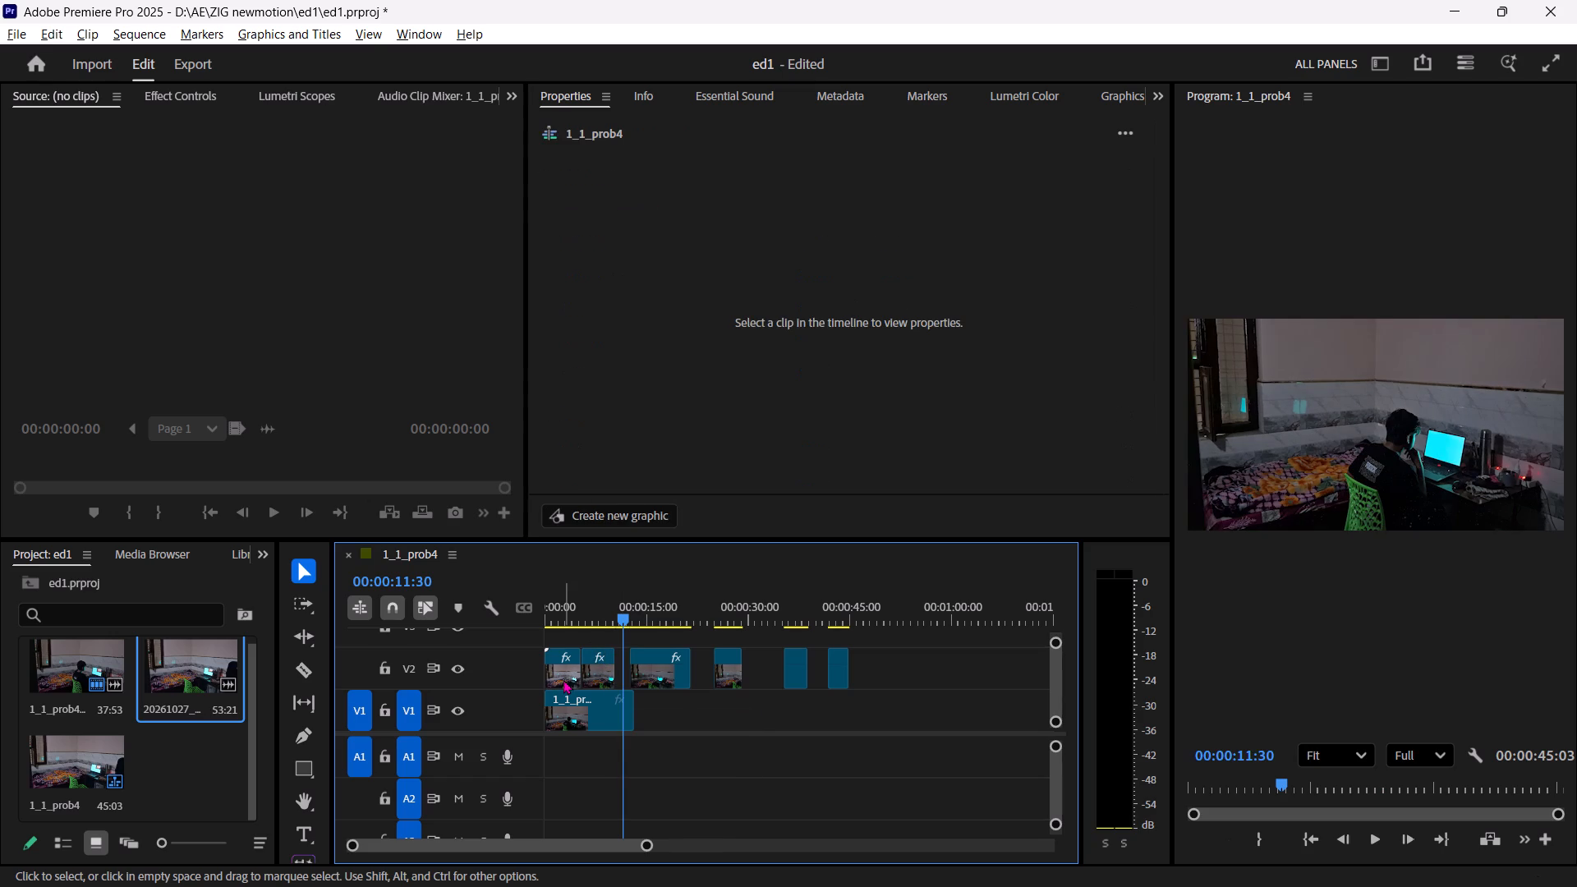
Check the opening V2 piece that ends at 00:00:05:27 and delete it.
click(563, 679)
drag(581, 618, 577, 613)
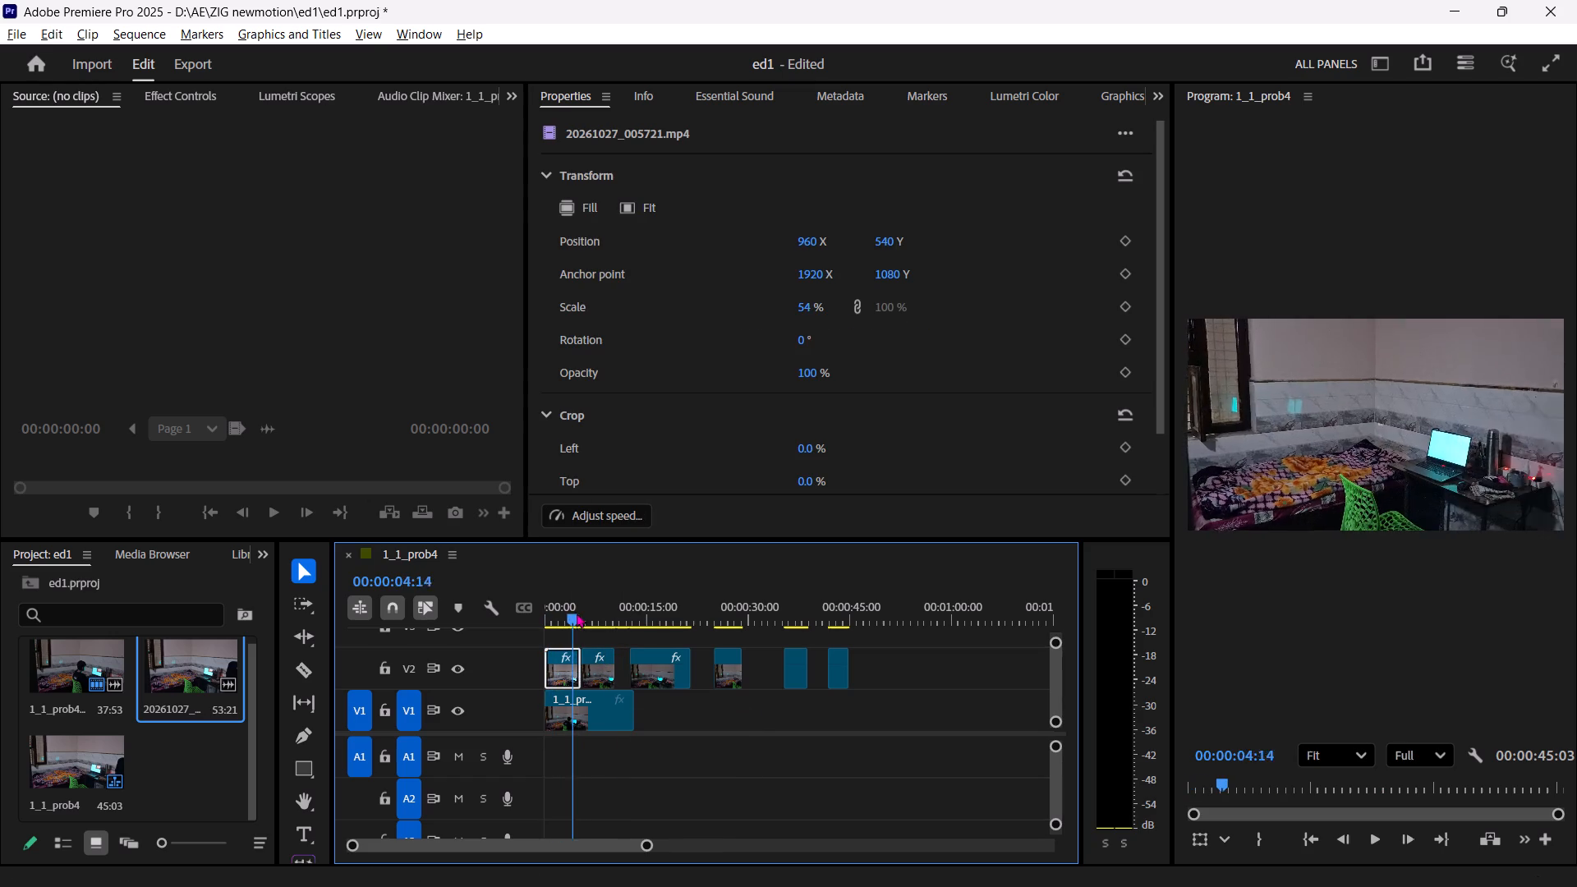
drag(577, 613, 561, 615)
key(Delete)
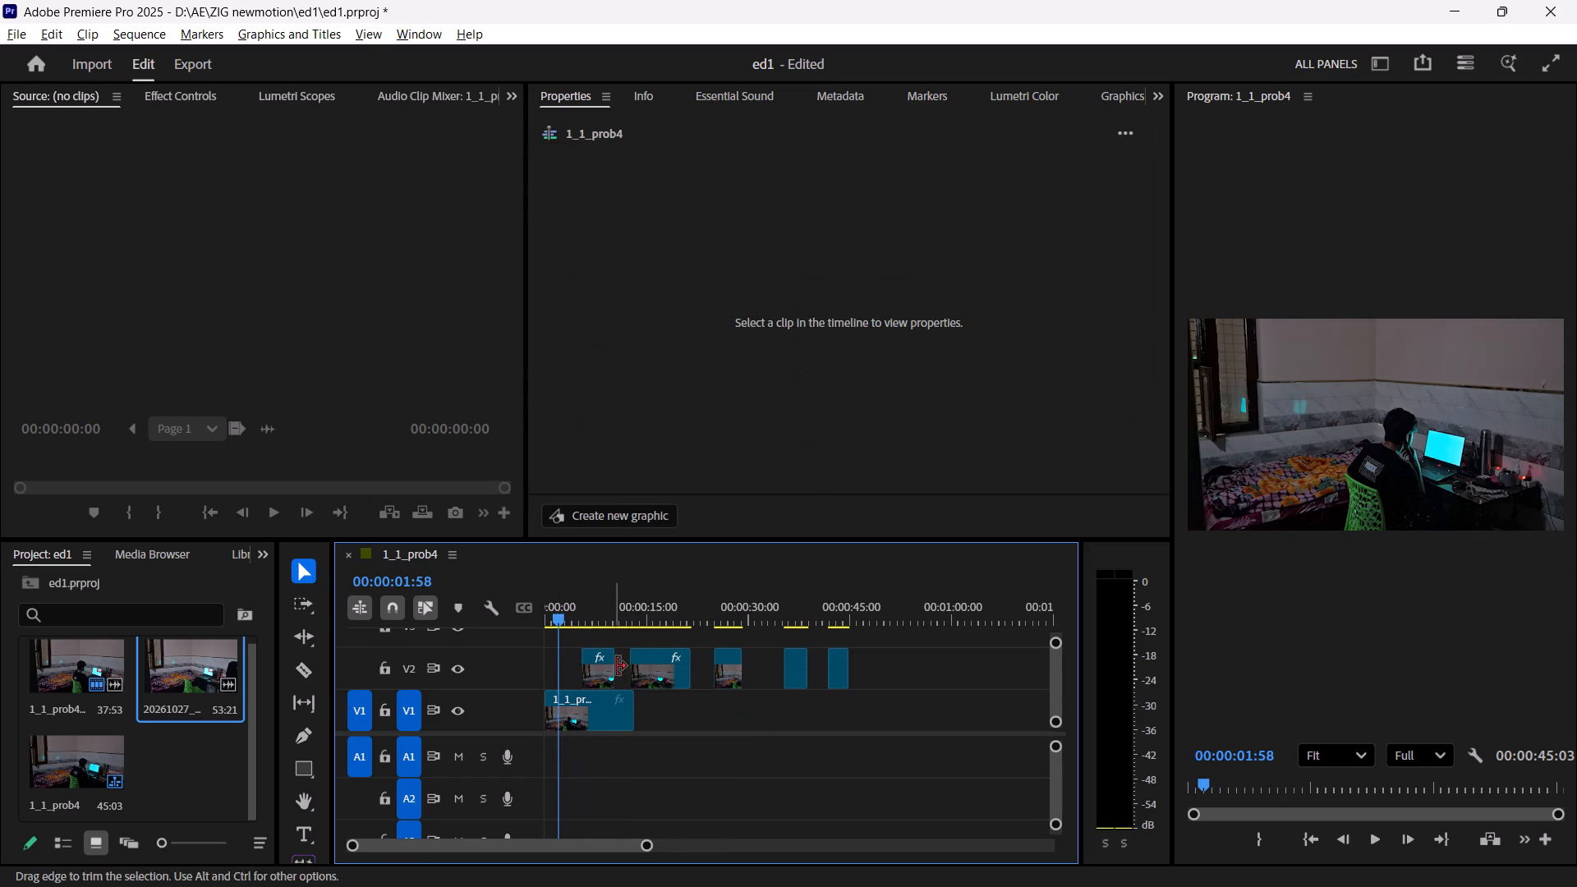
Move the V2 segment that begins at 00:00:05:27 to the start of the sequence and return the playhead to 00:00:00:00.
double_click(586, 658)
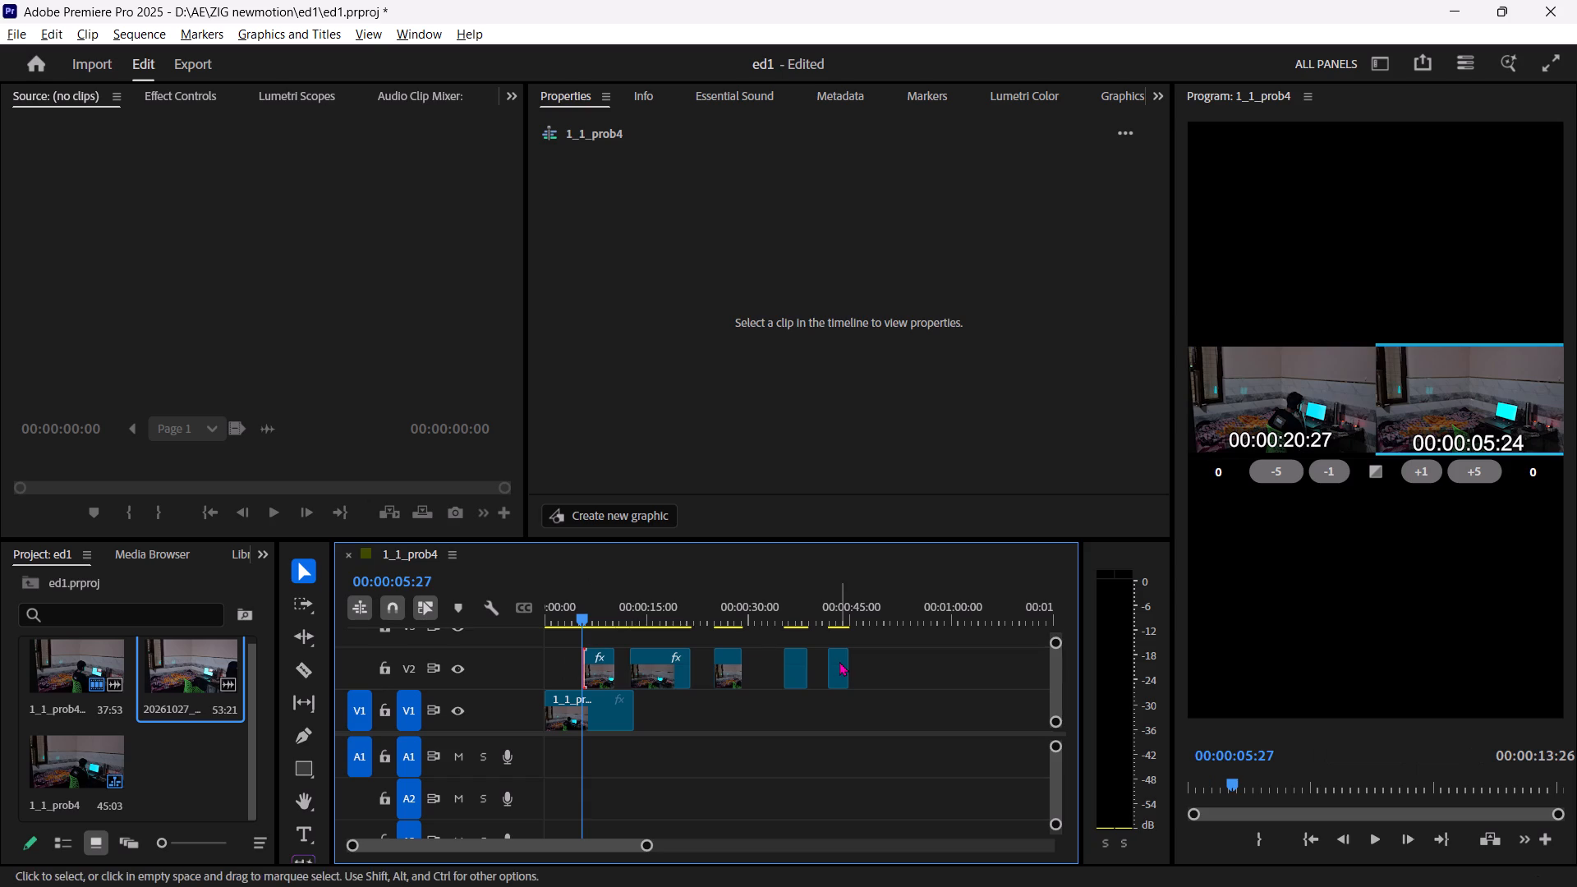
click(889, 652)
click(606, 677)
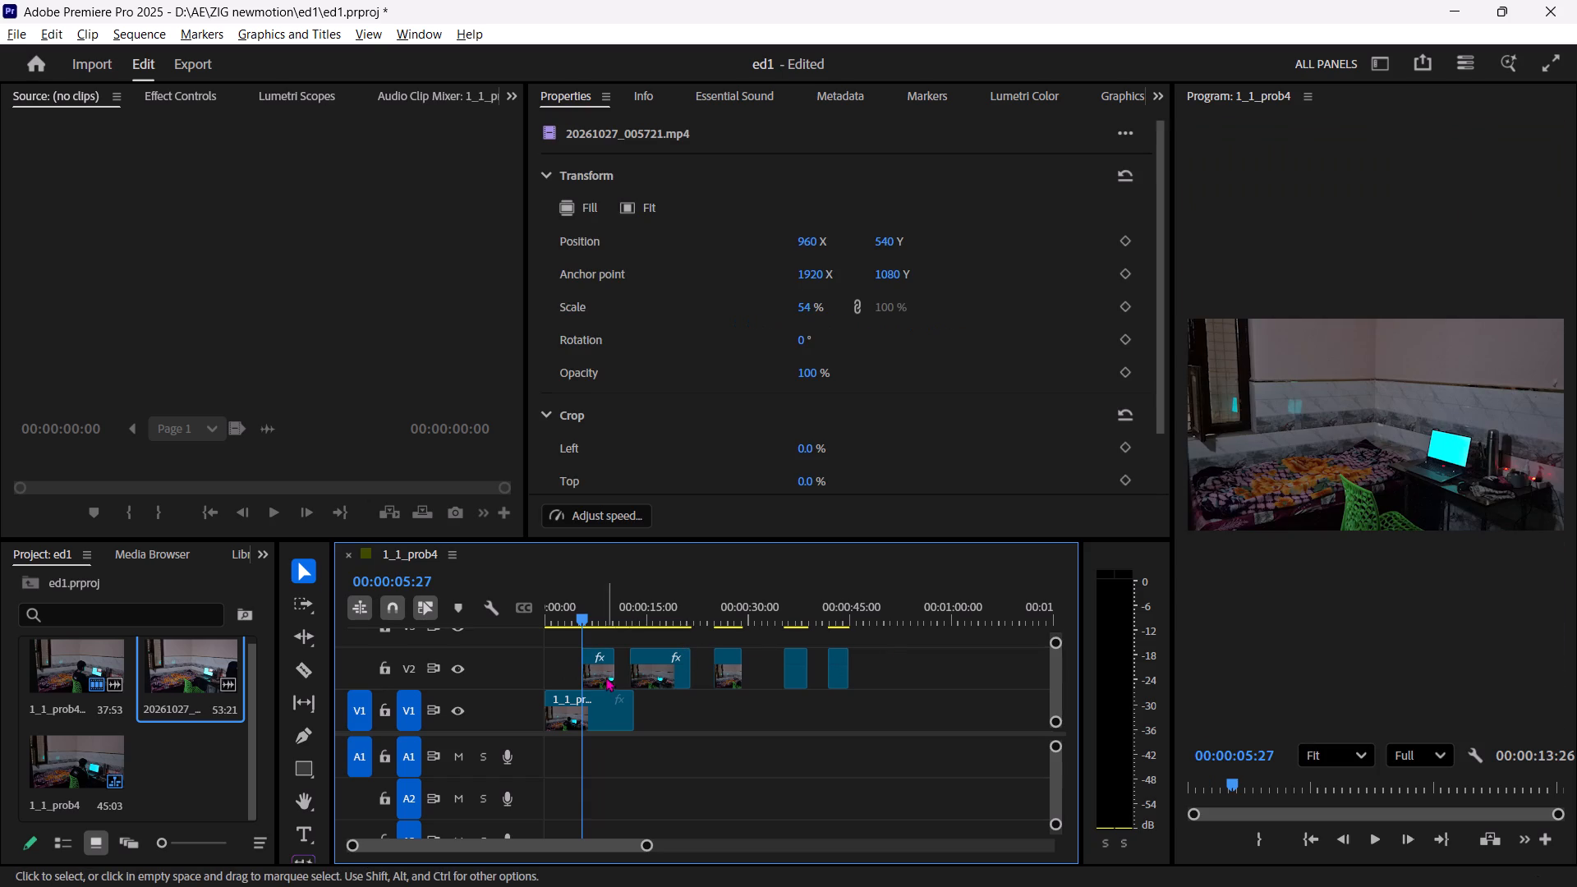
drag(593, 666, 582, 666)
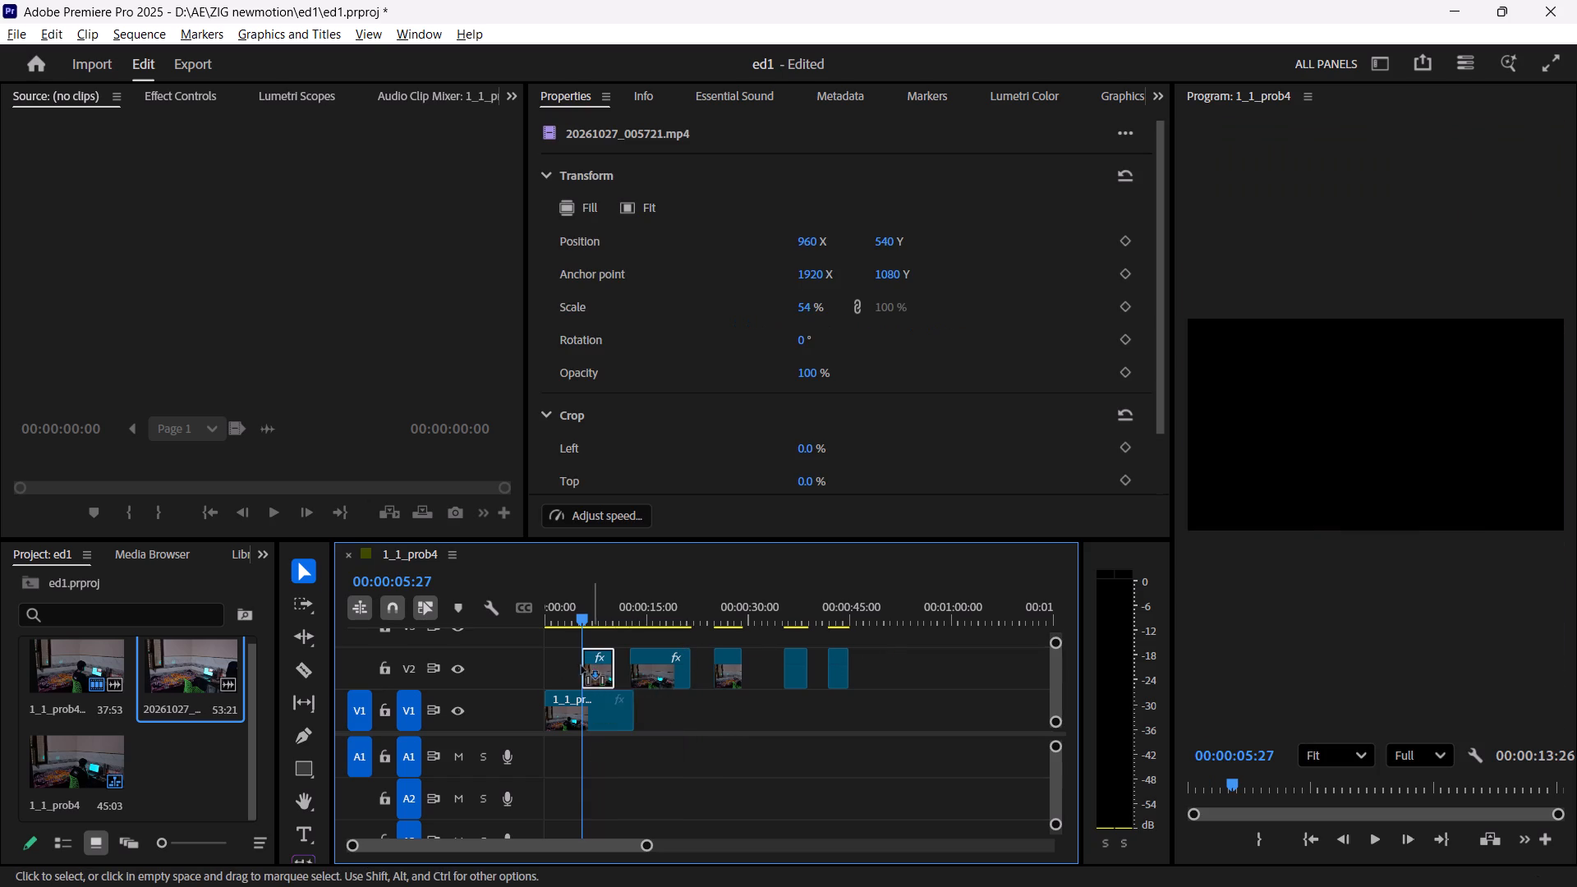
drag(582, 666, 554, 668)
drag(595, 620, 508, 637)
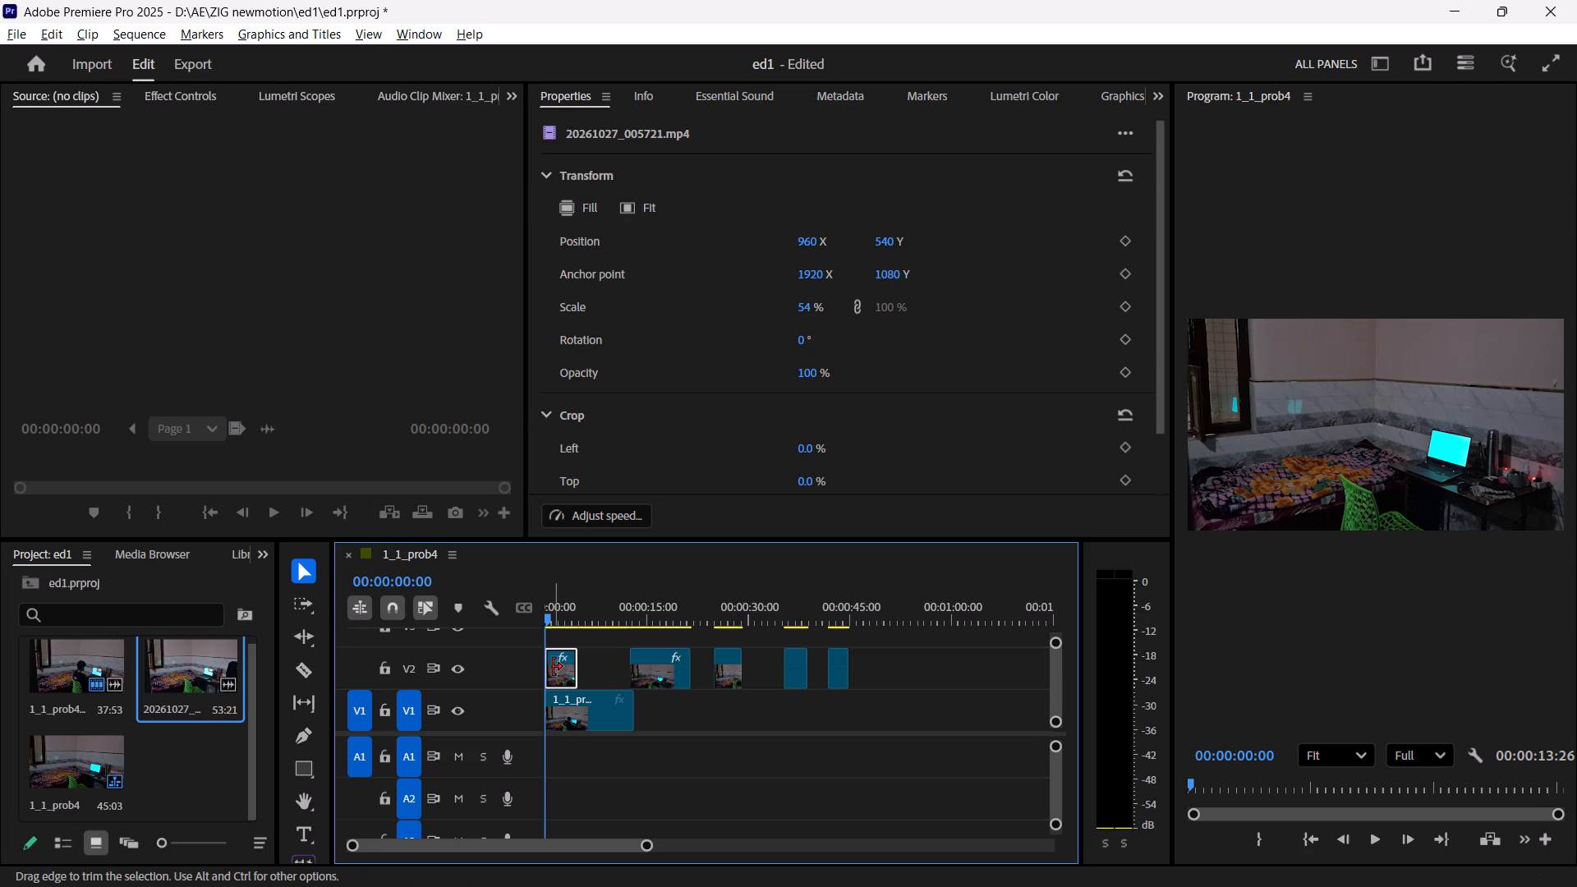
Replace the first V2 segment at the sequence start with an After Effects composition.
right_click(553, 667)
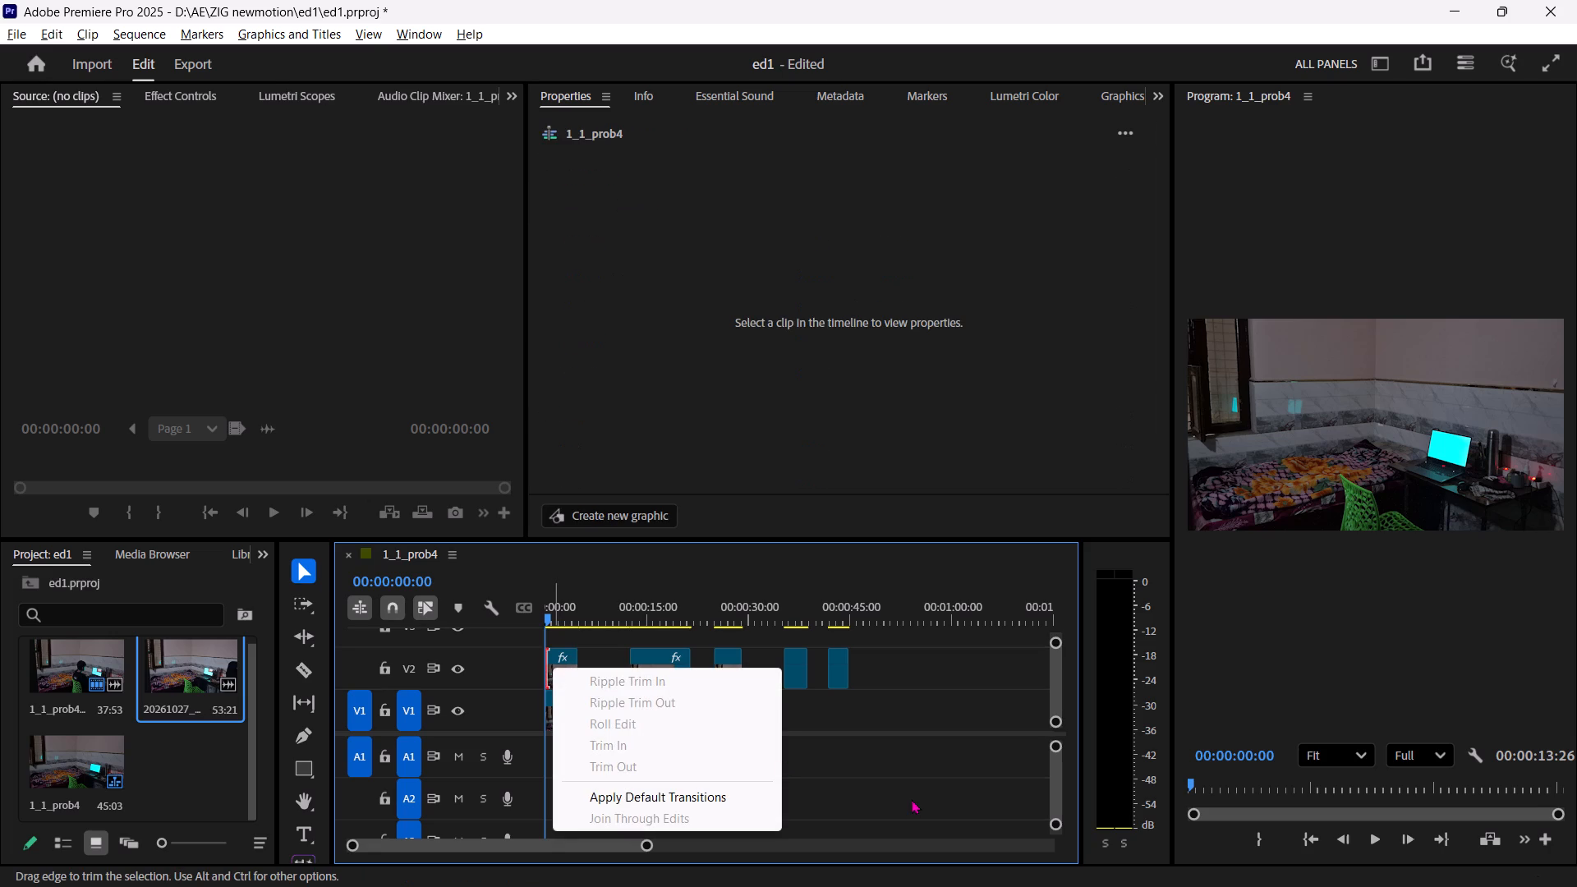
click(912, 799)
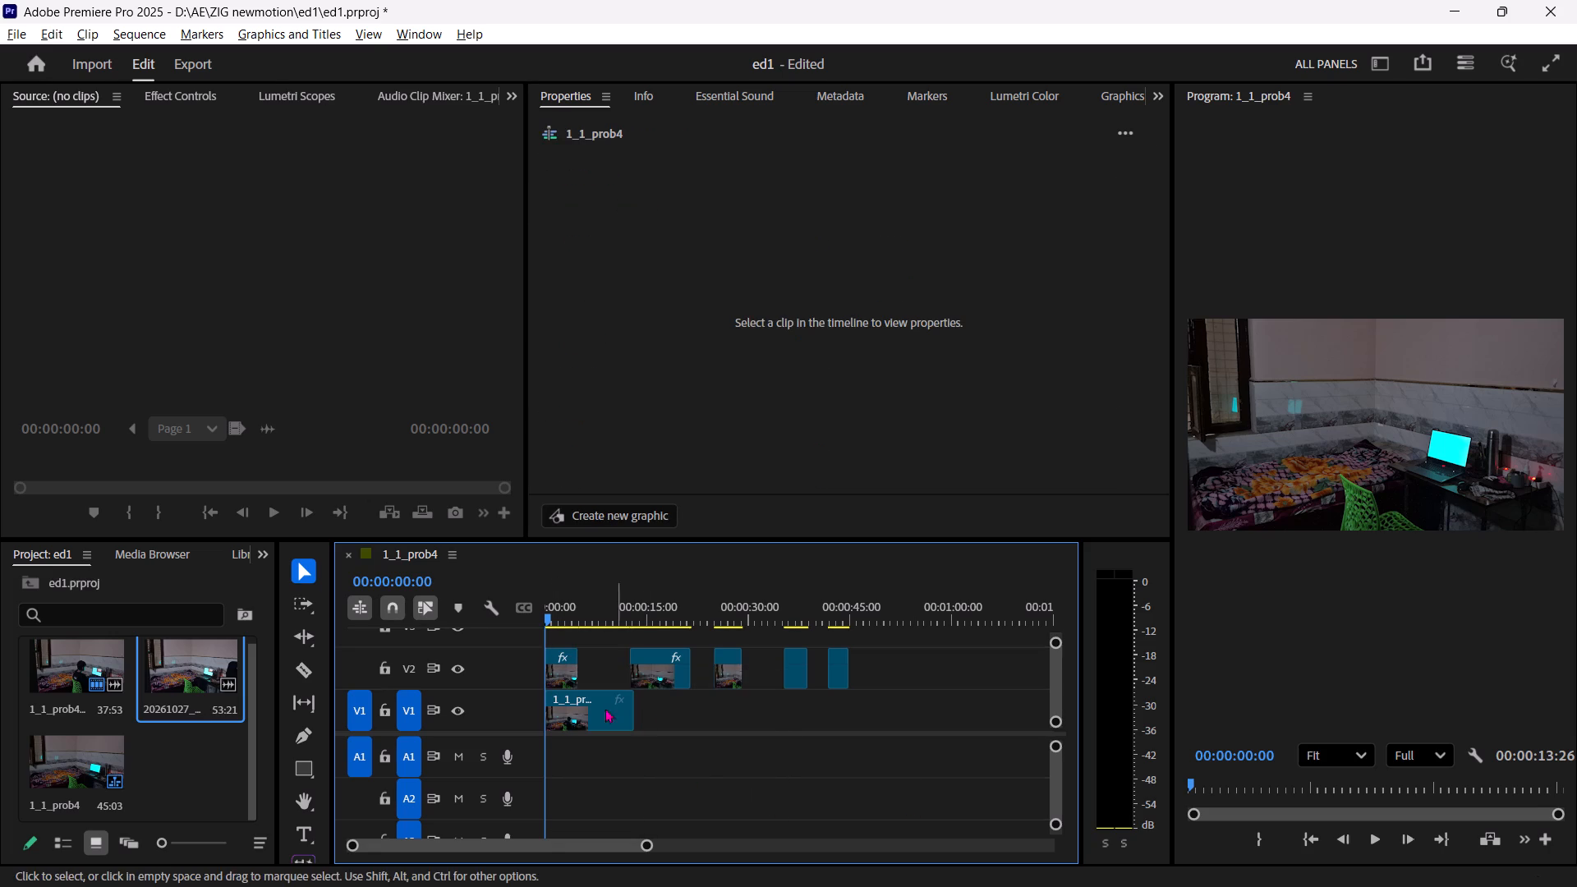
click(558, 669)
right_click(558, 669)
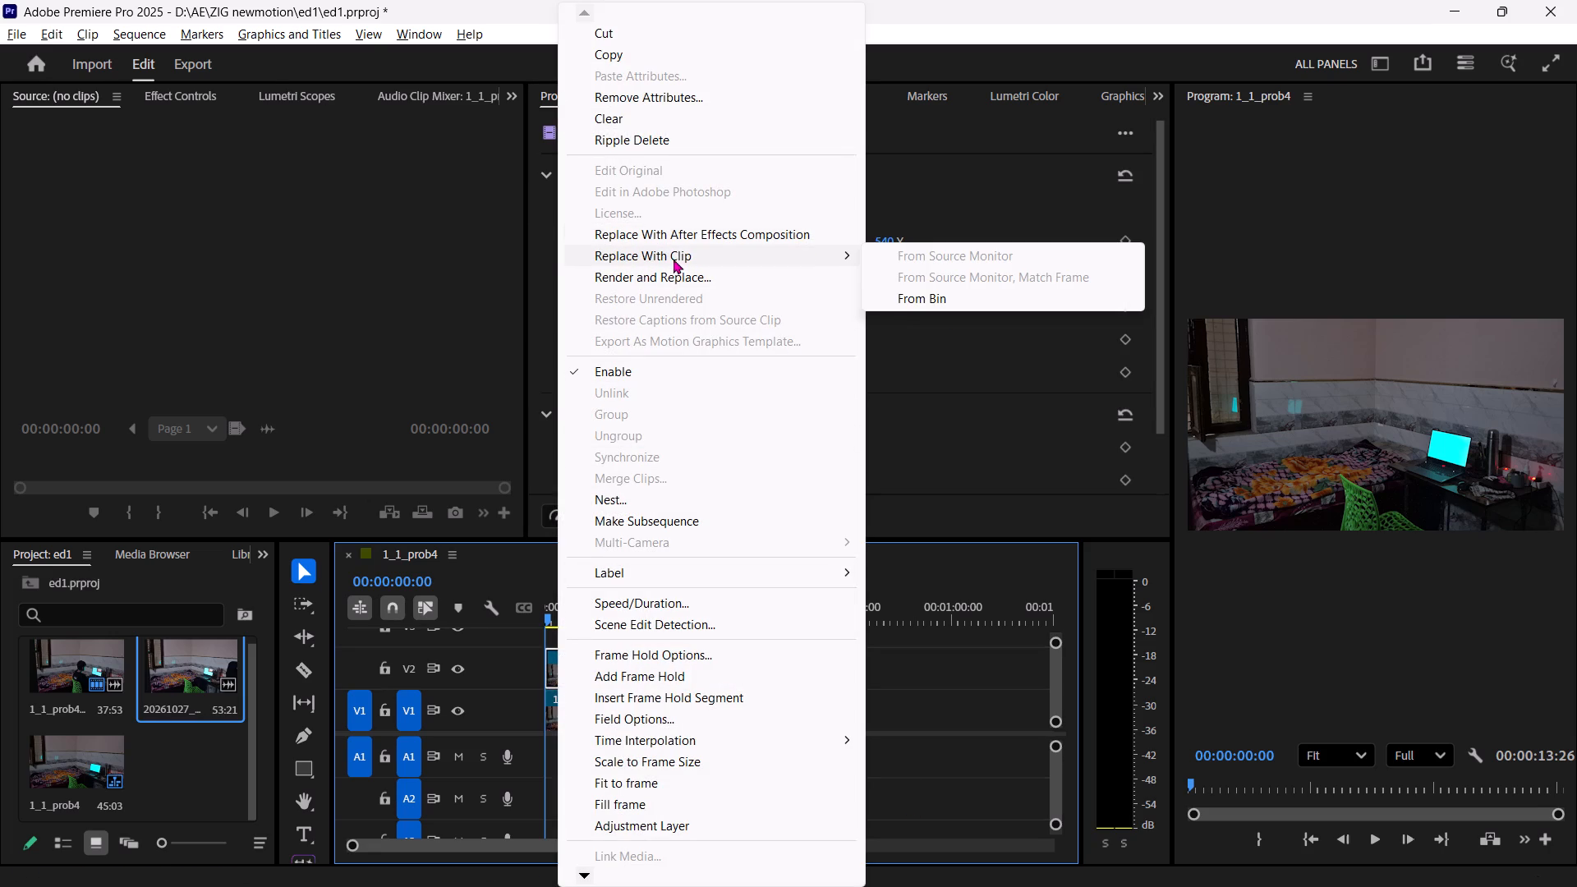
click(680, 238)
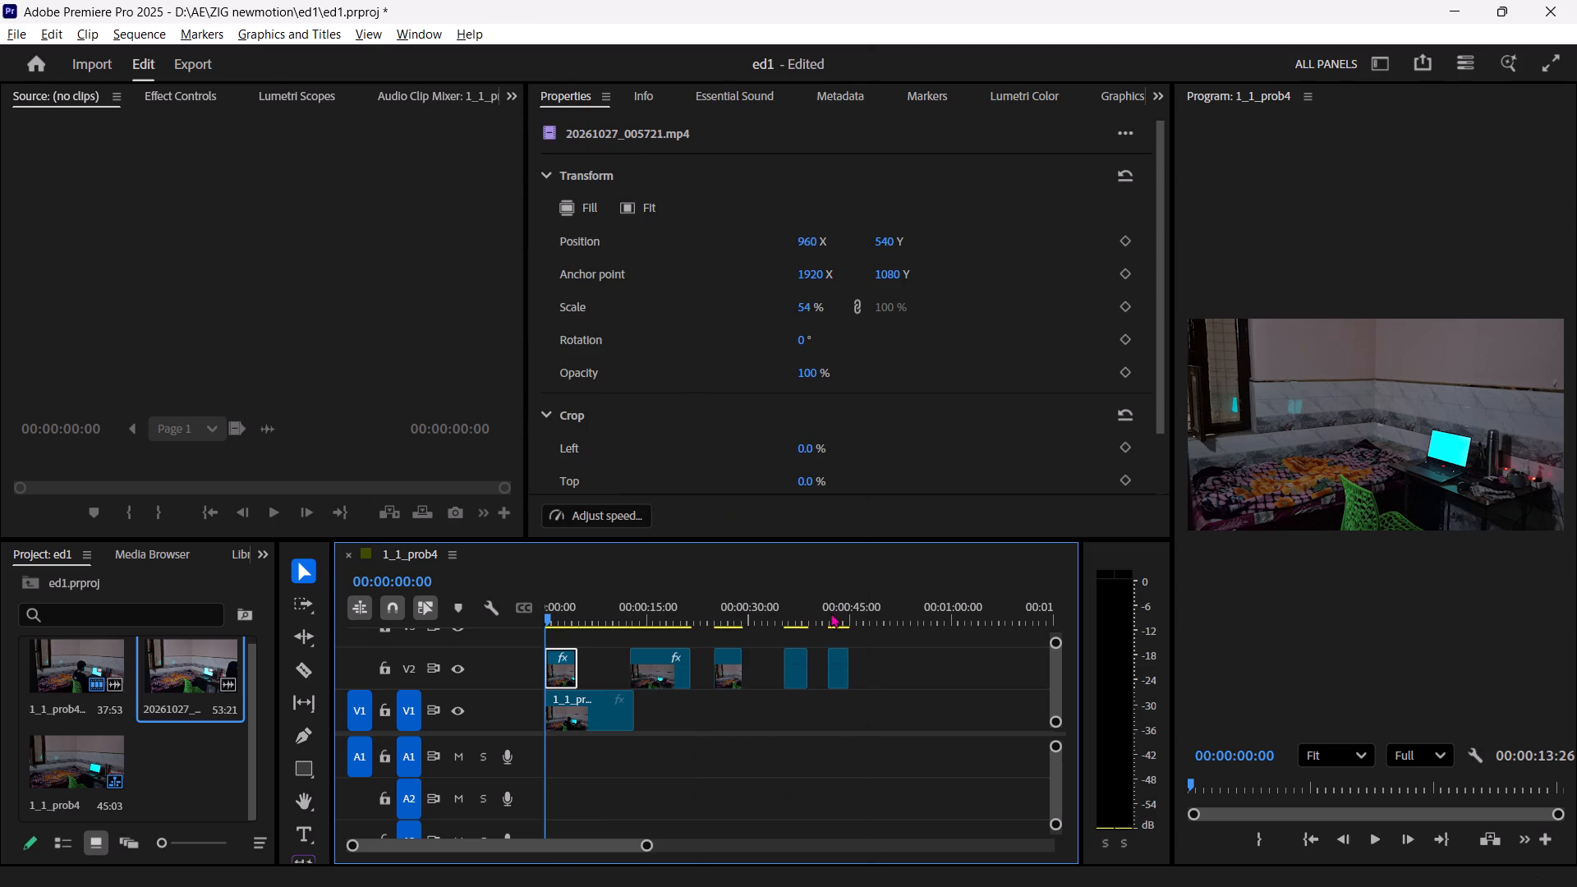
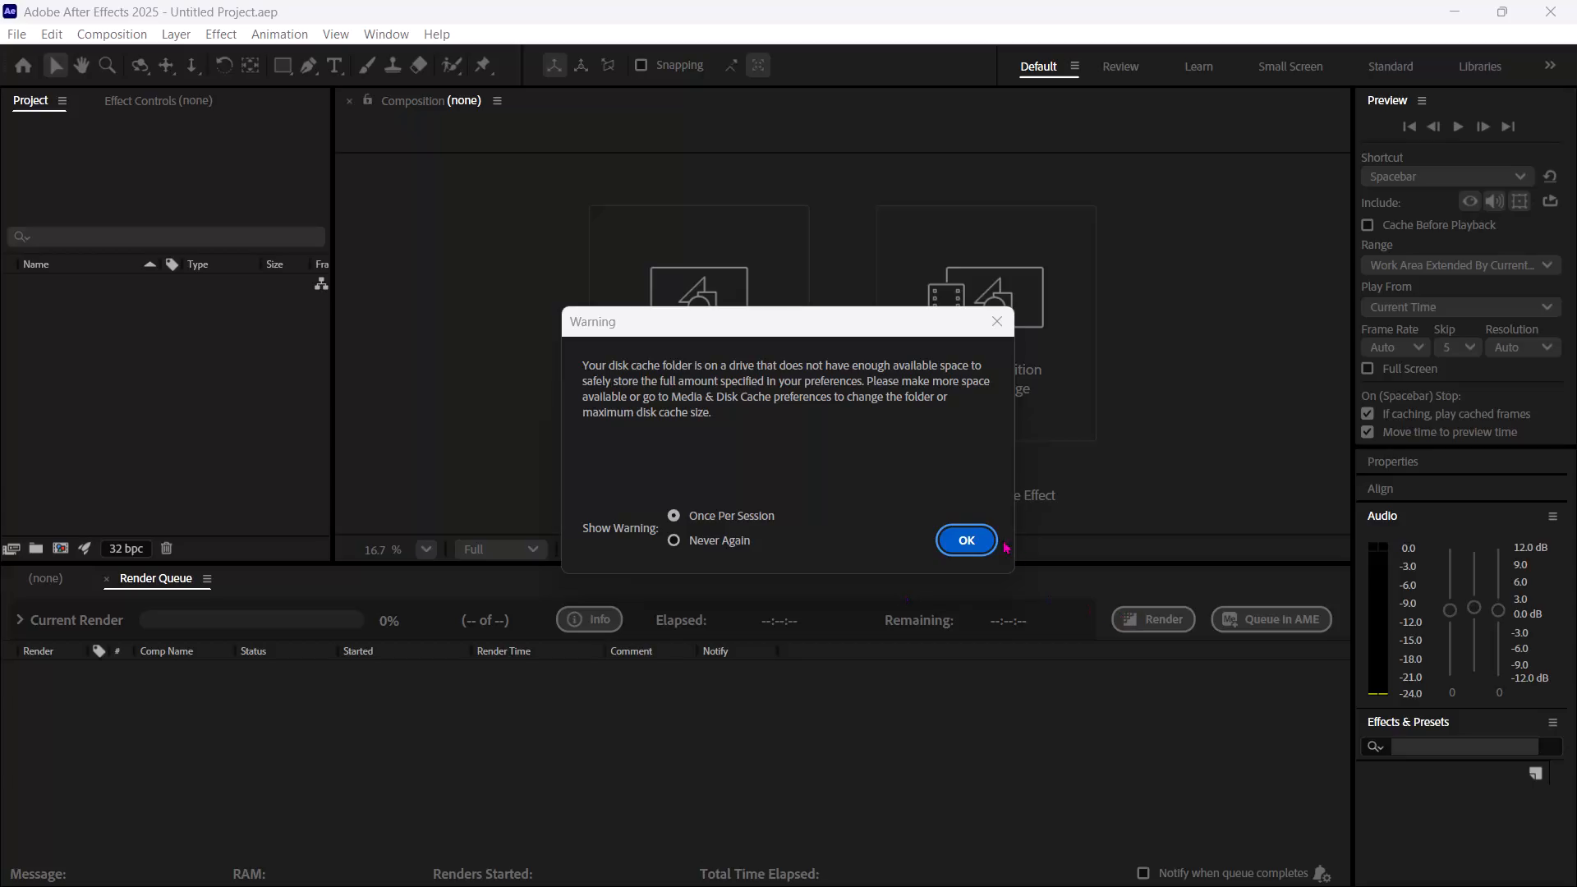
Save the new After Effects project as ed1 in the ed1 folder inside ZIG newmotion.
click(972, 533)
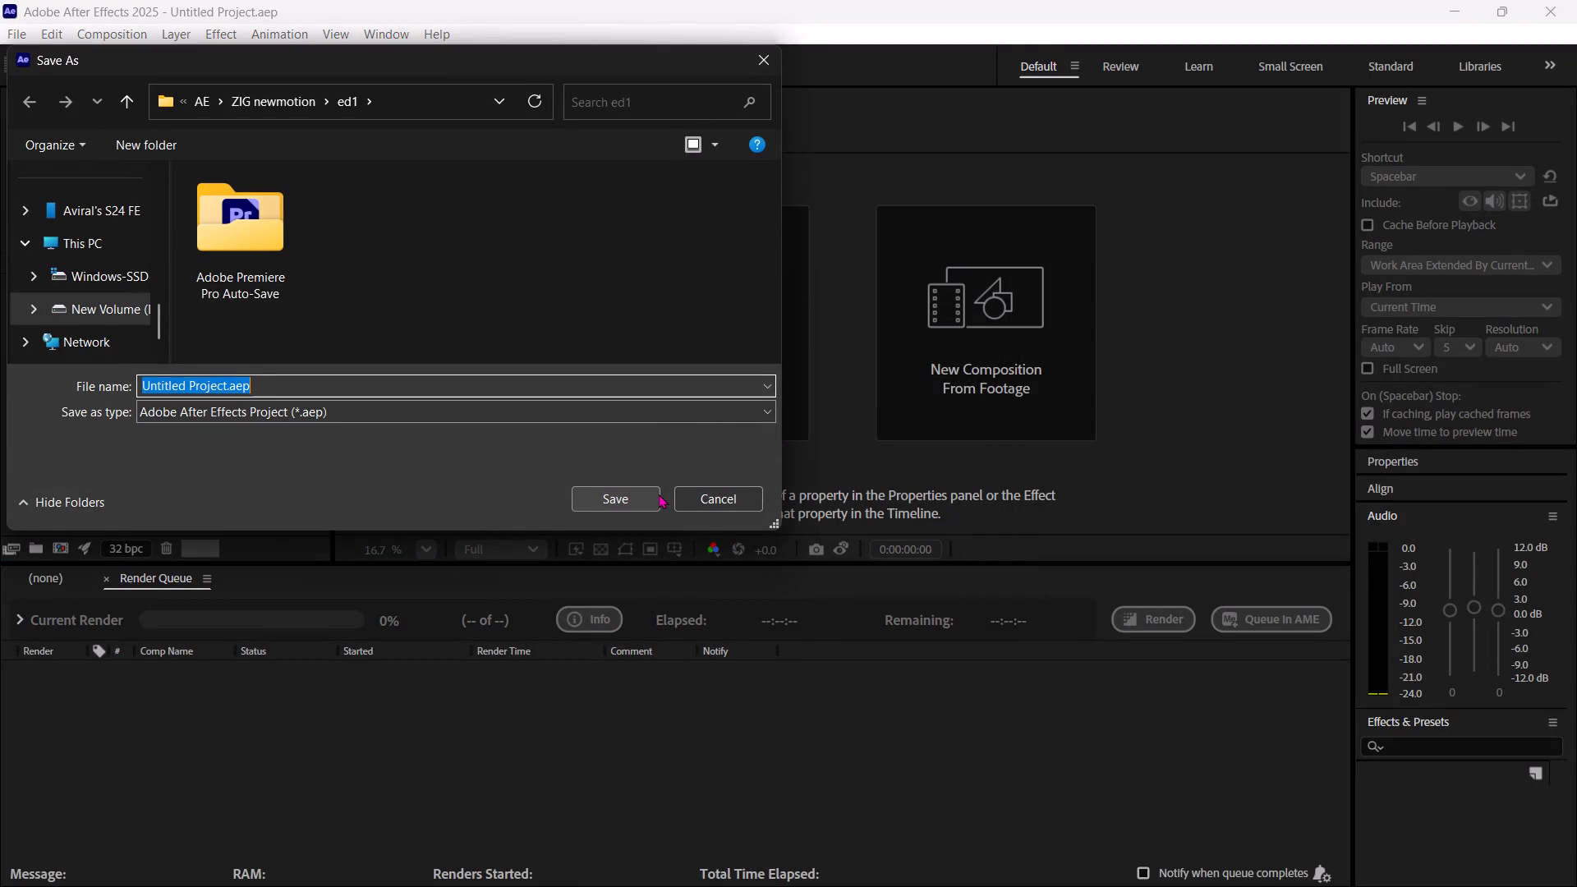
click(264, 99)
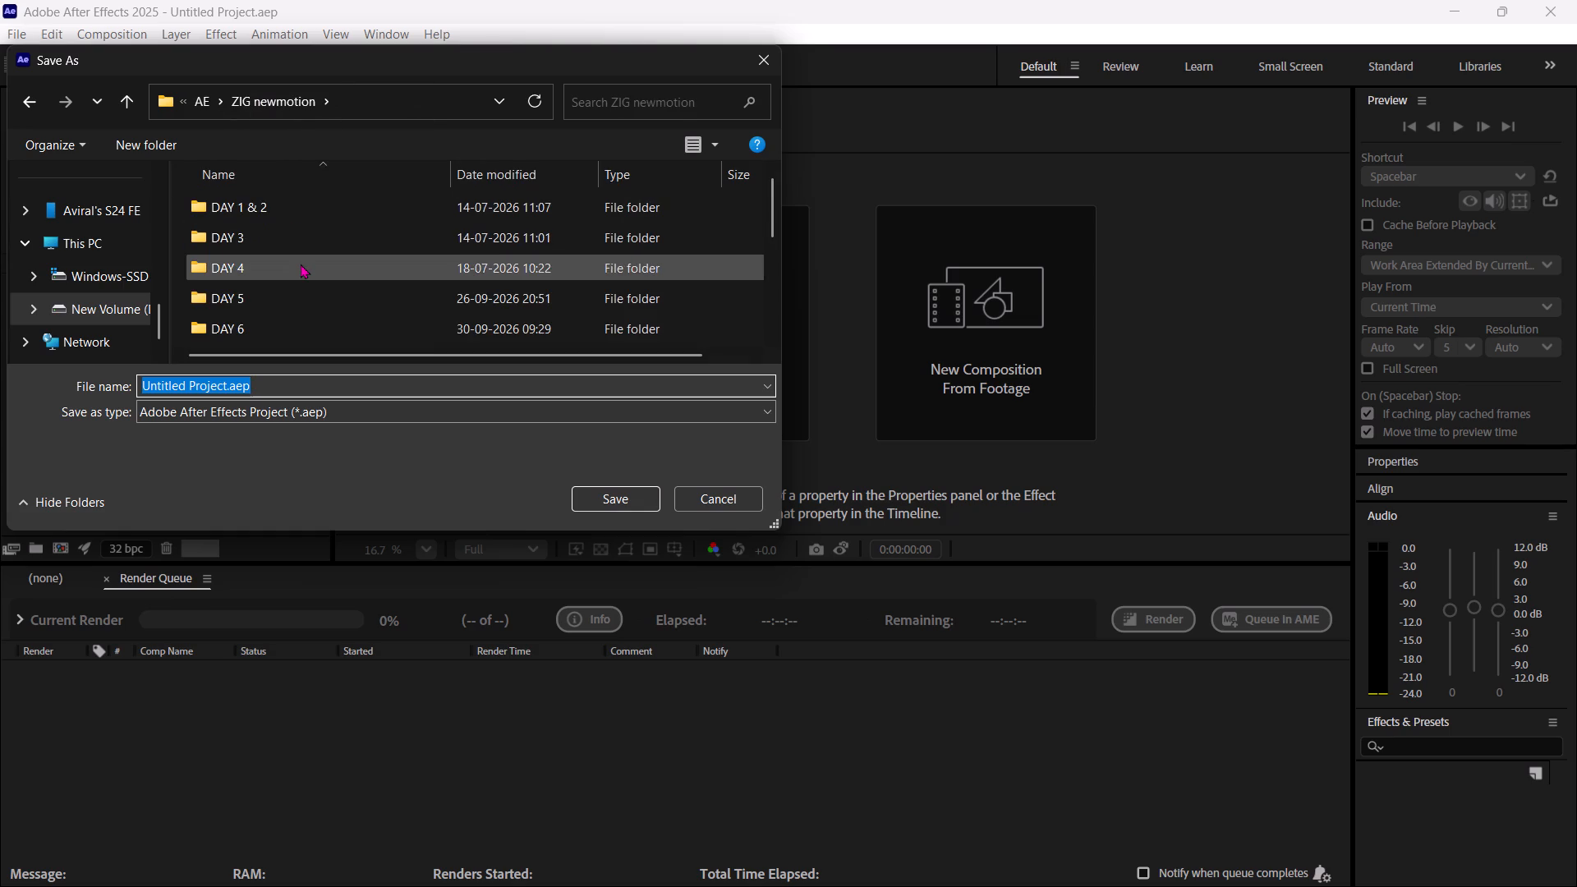
scroll(301, 264, down, 1)
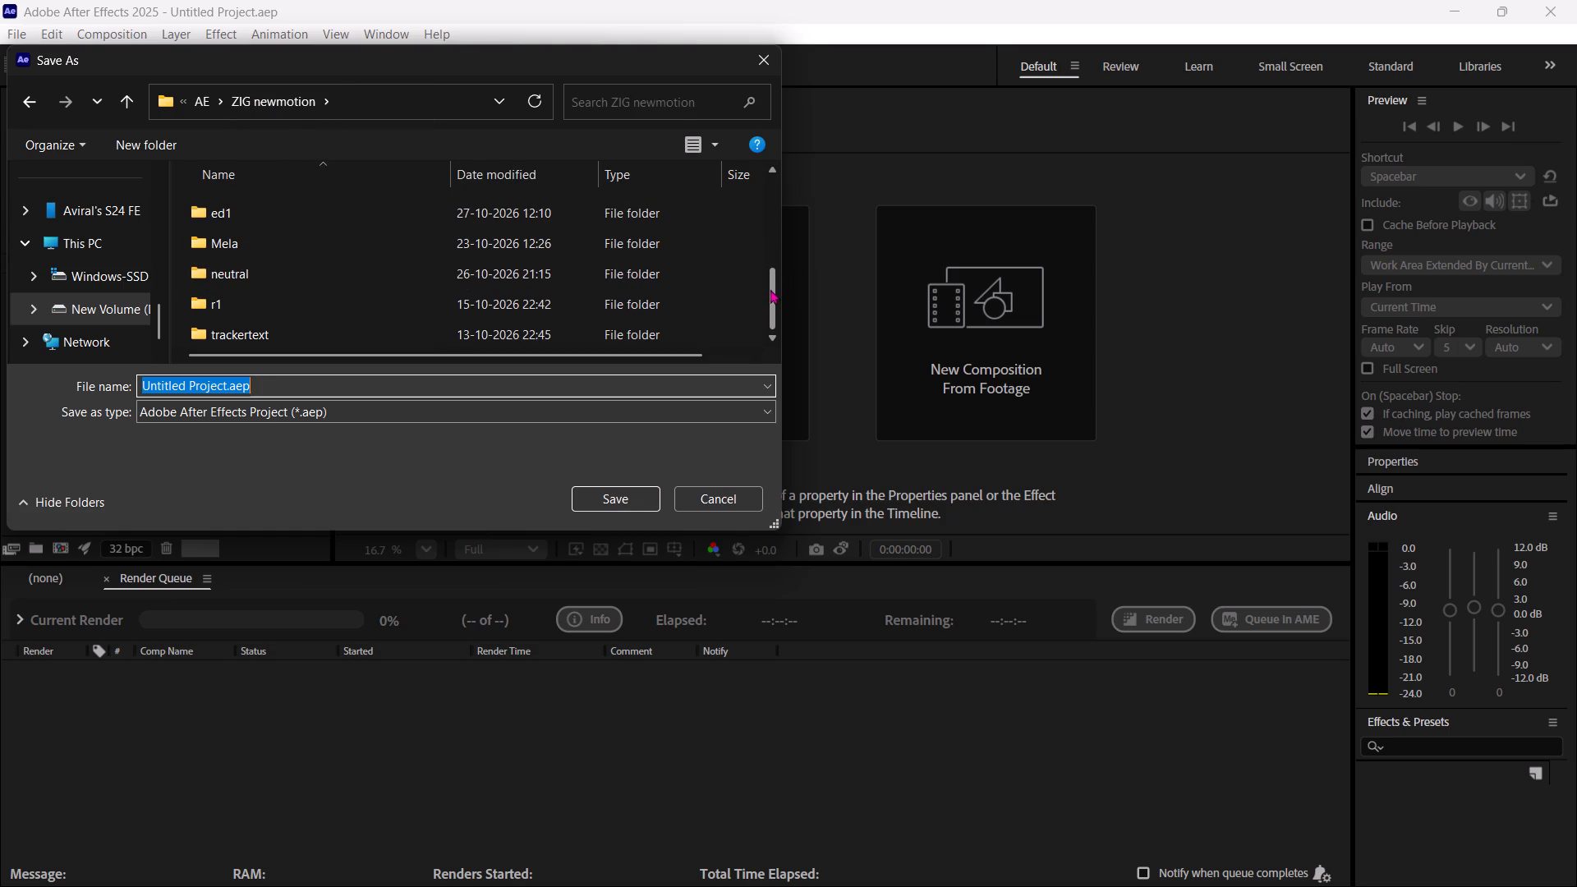
drag(770, 290, 773, 274)
double_click(303, 246)
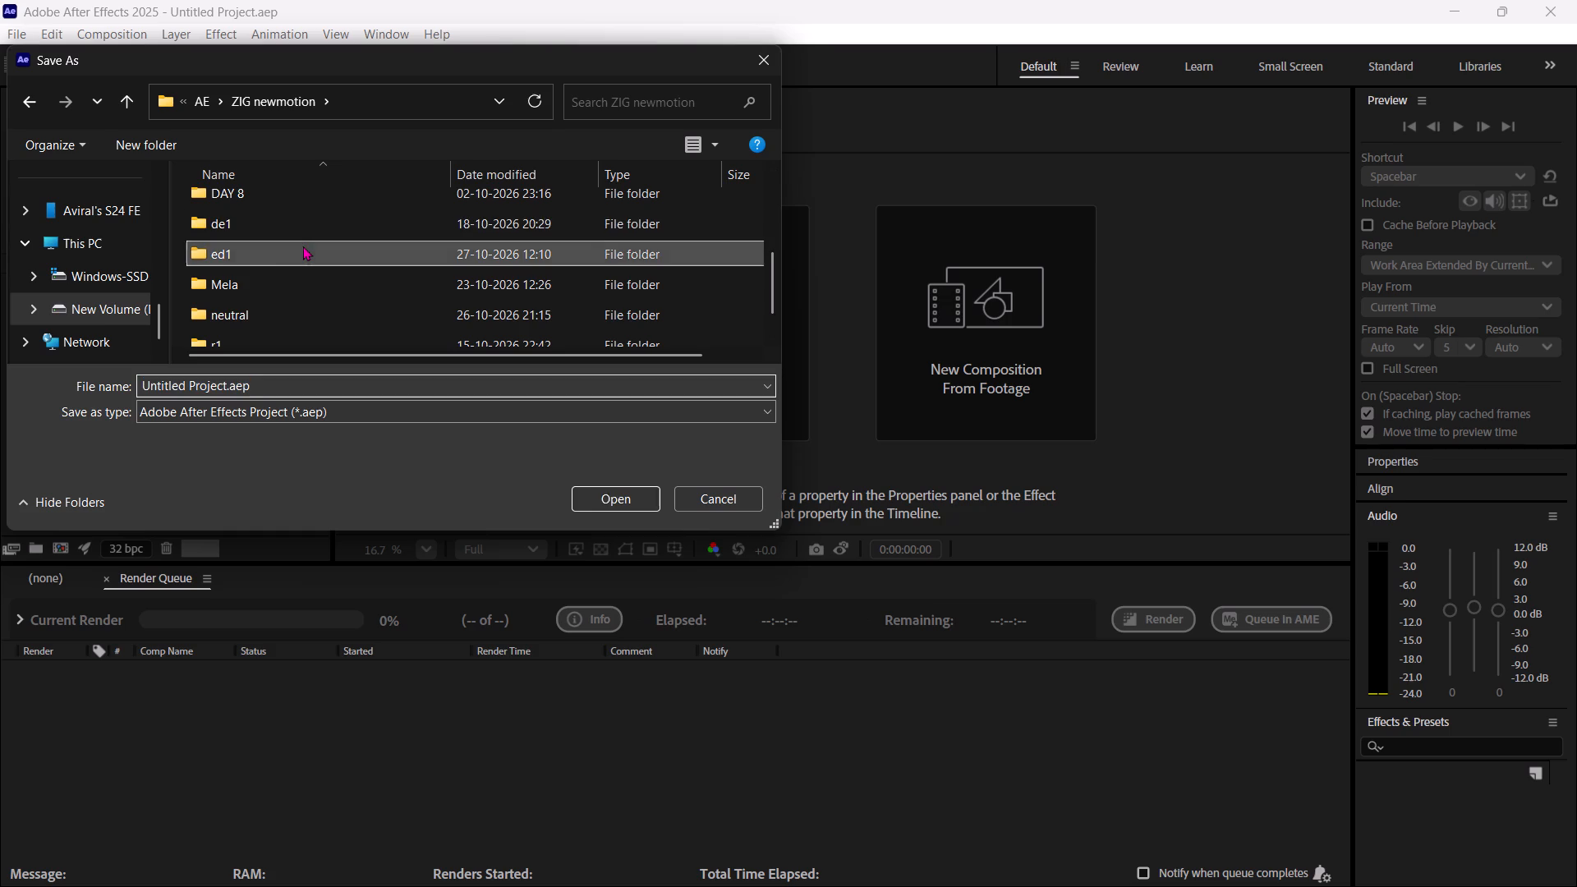
click(276, 387)
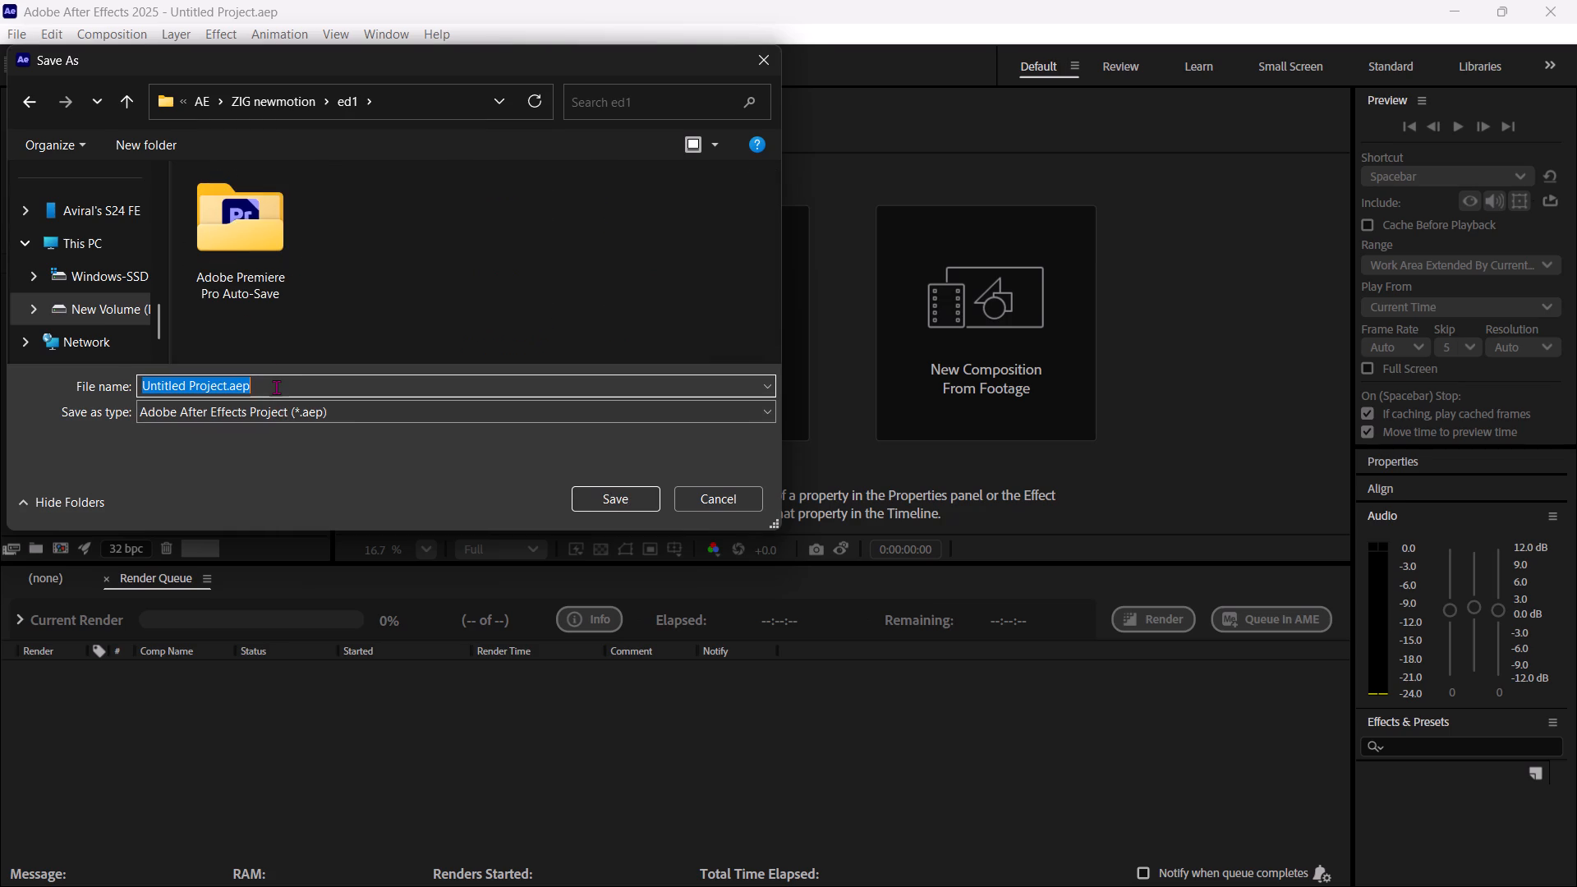
text(ed1)
key(Return)
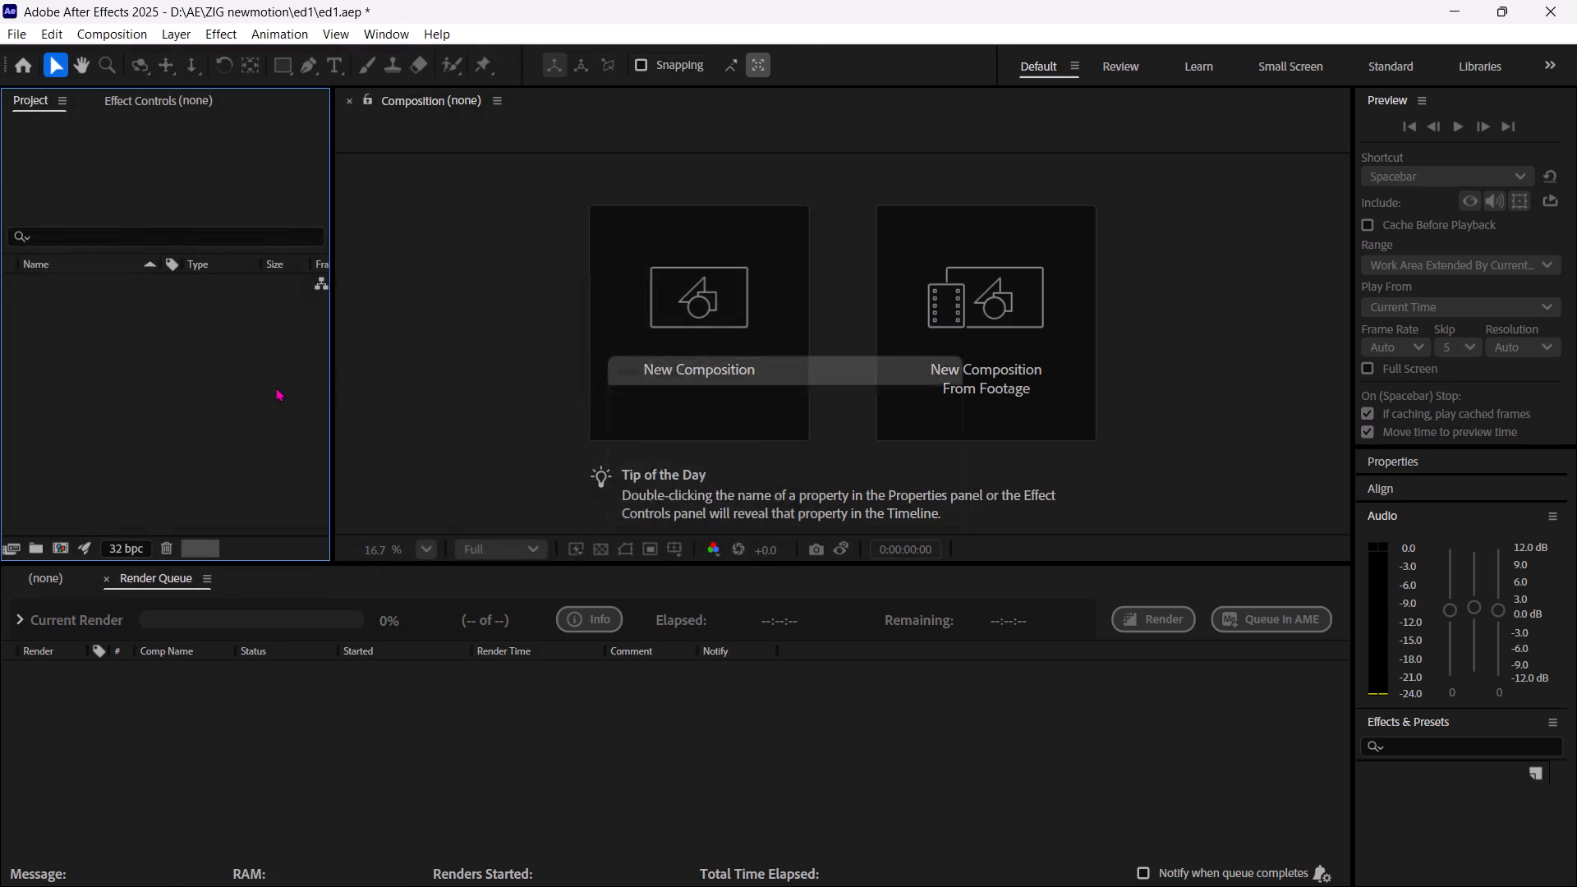
Scrub through the 20261027_005721.mp4 footage in ed1 Linked Comp 01 and leave the playhead at 0:00:00:16.
drag(678, 609, 1114, 712)
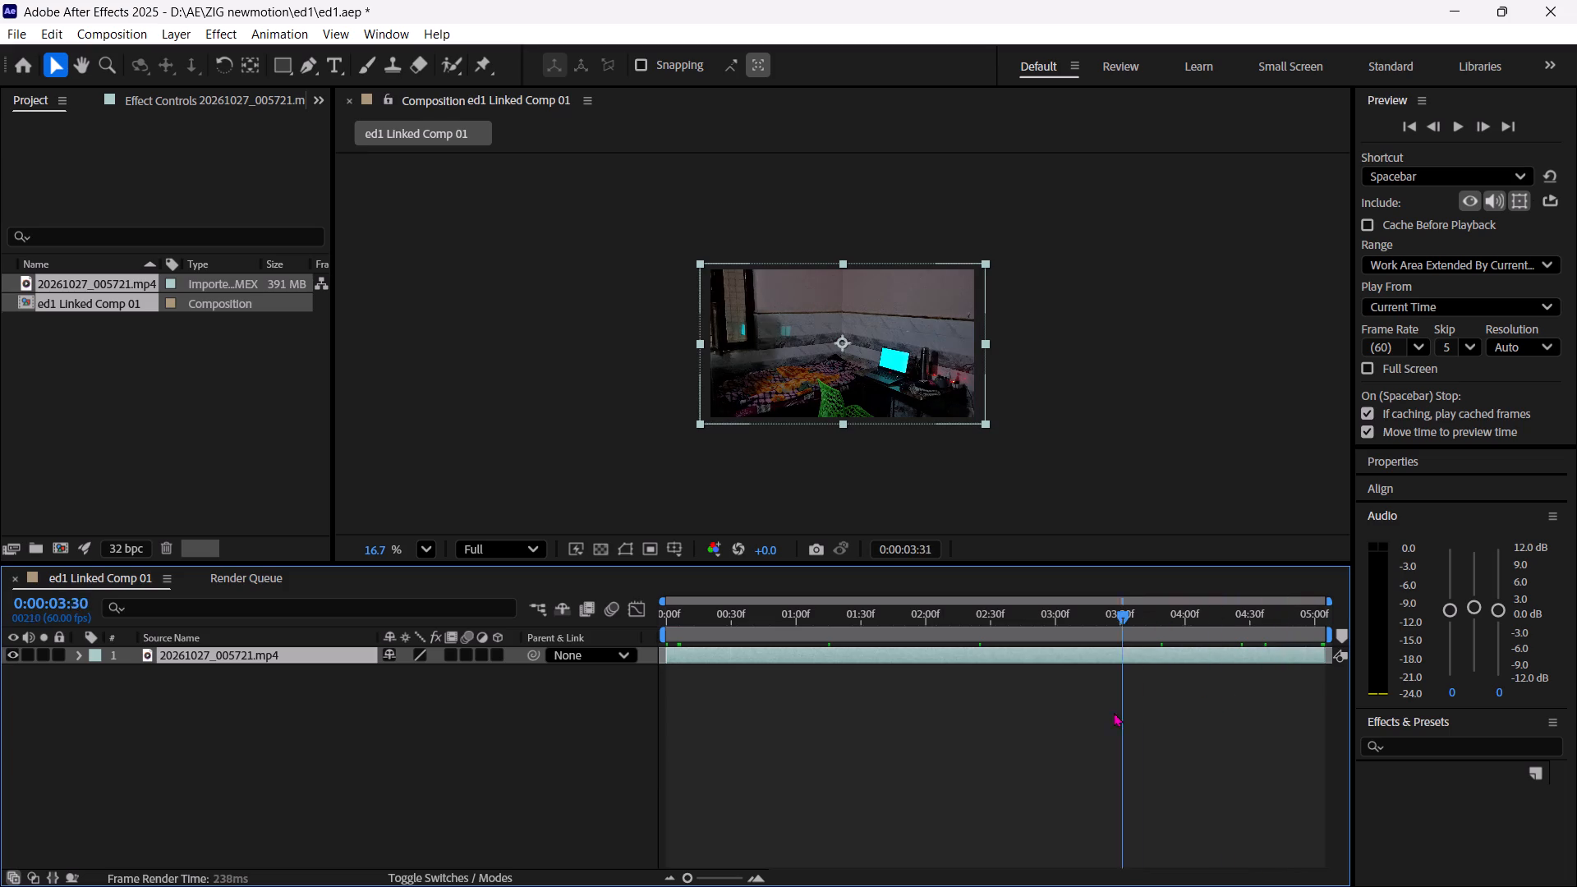
drag(1114, 712, 639, 816)
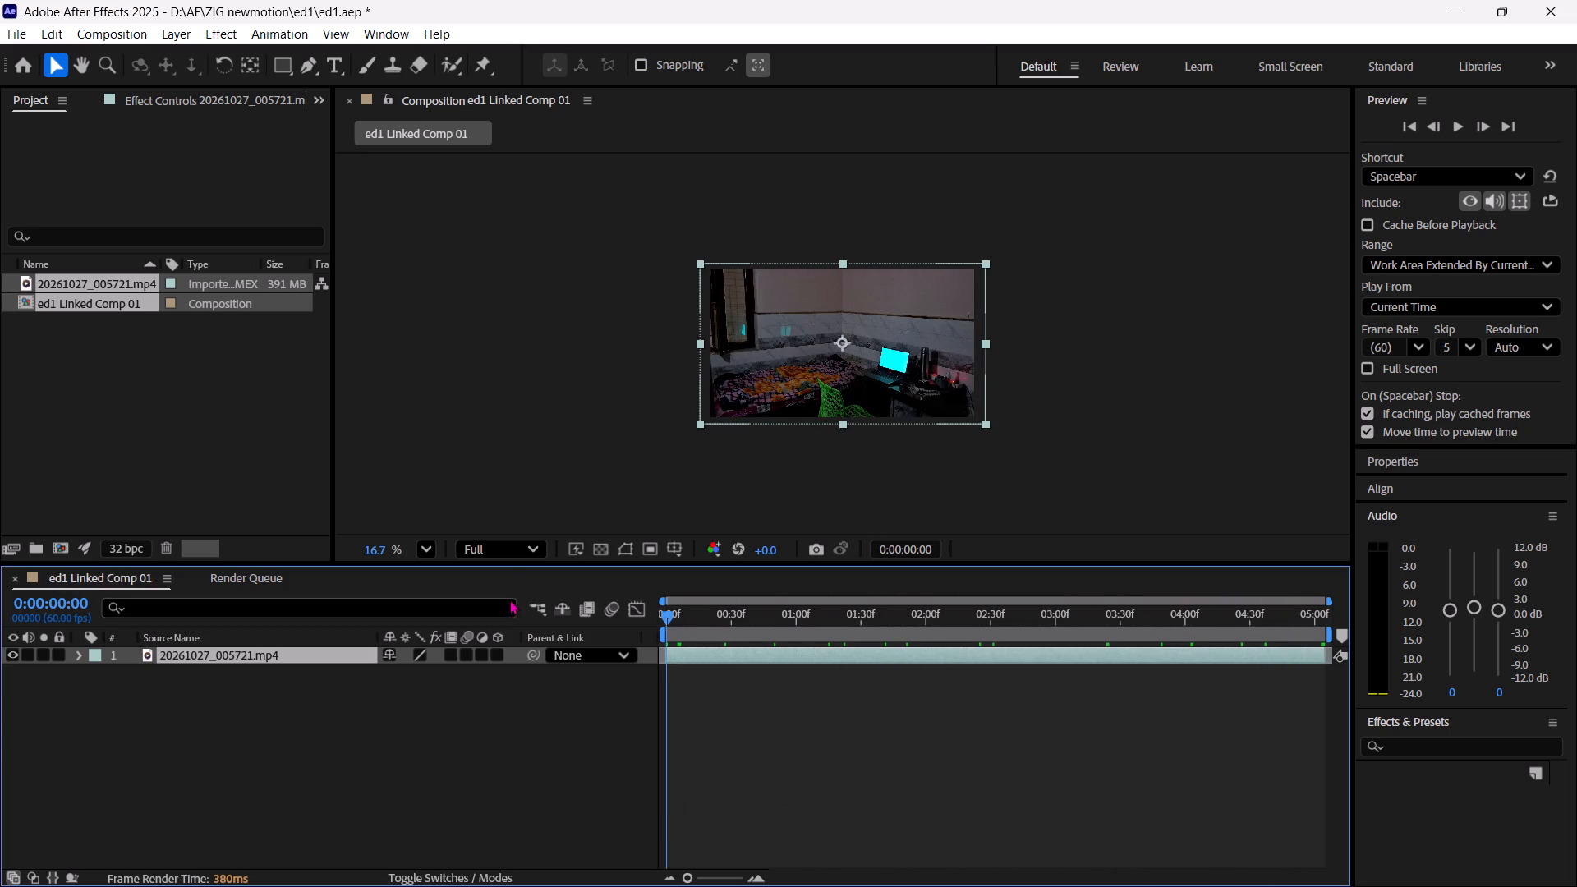
drag(679, 616, 686, 616)
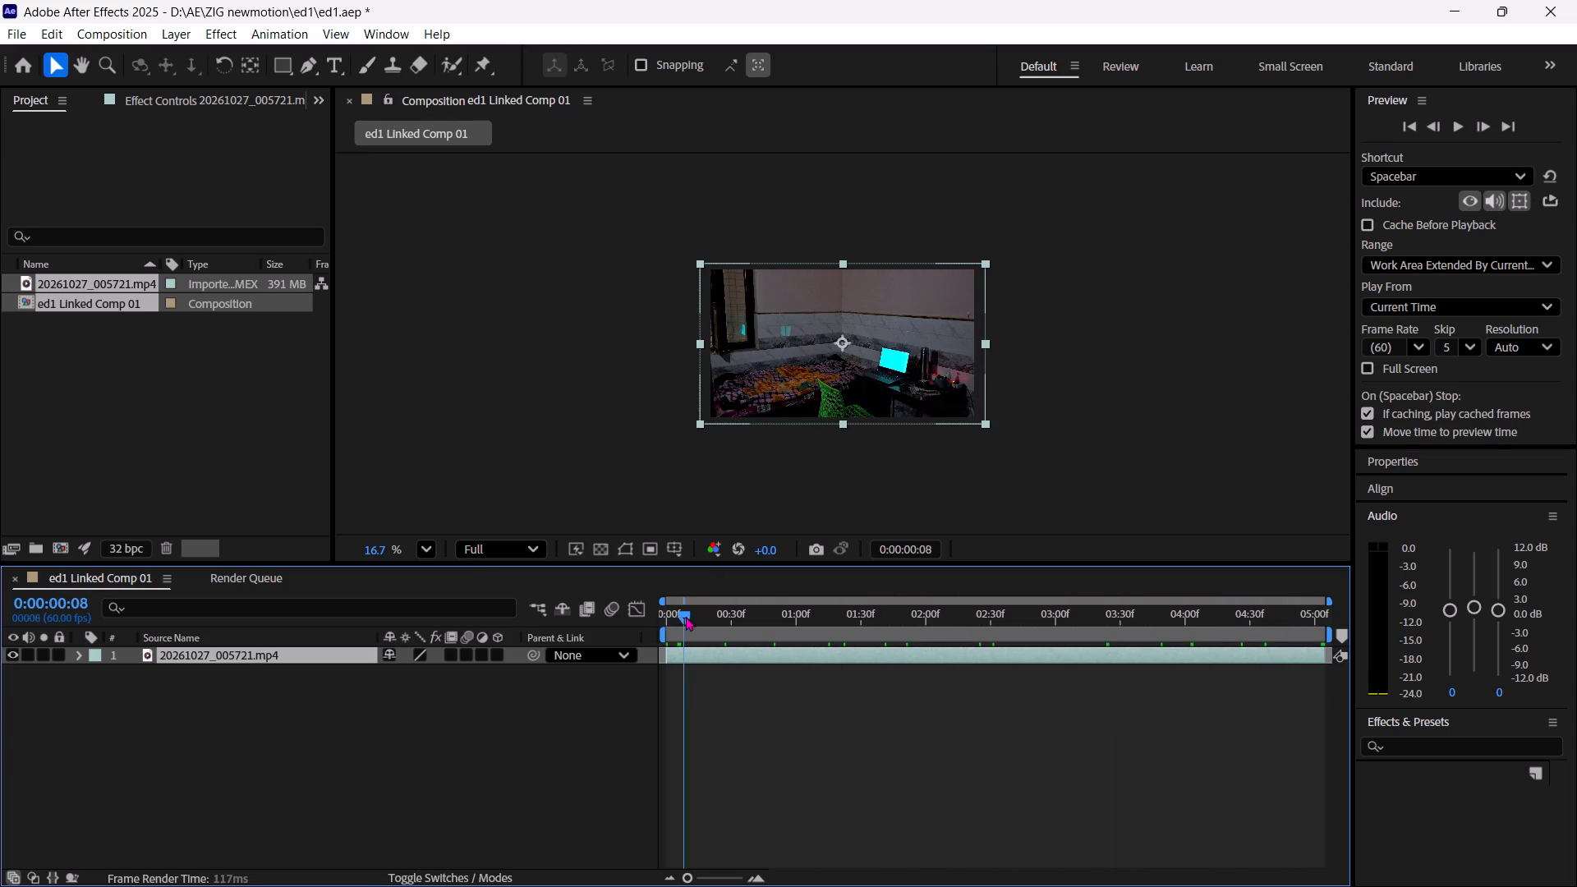
drag(686, 616, 701, 616)
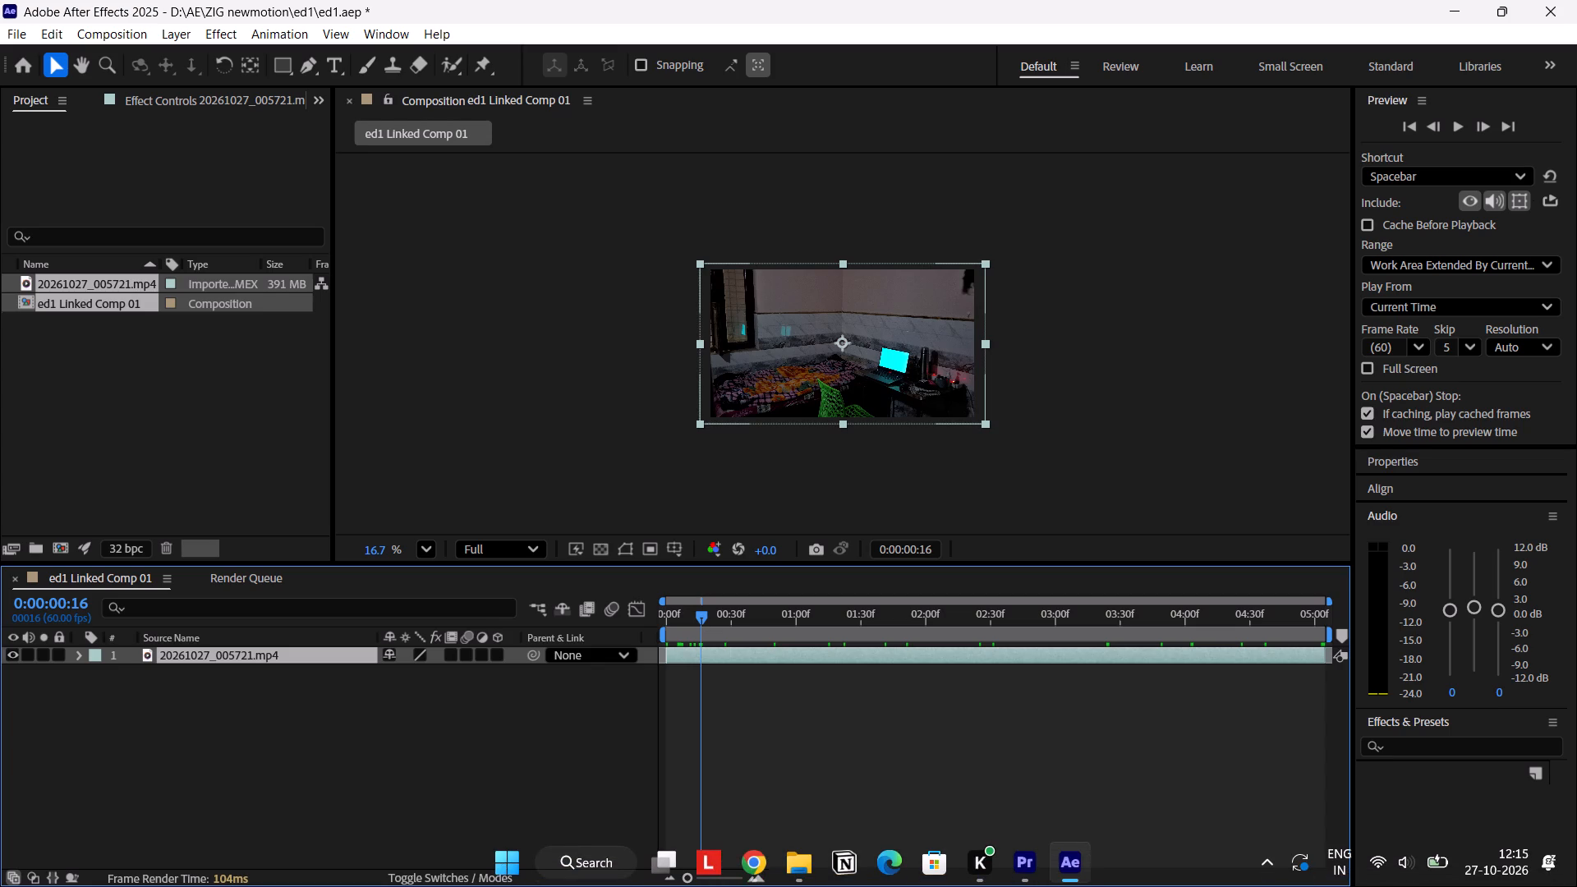
Switch to Google Chrome and show the available browser profiles.
click(758, 871)
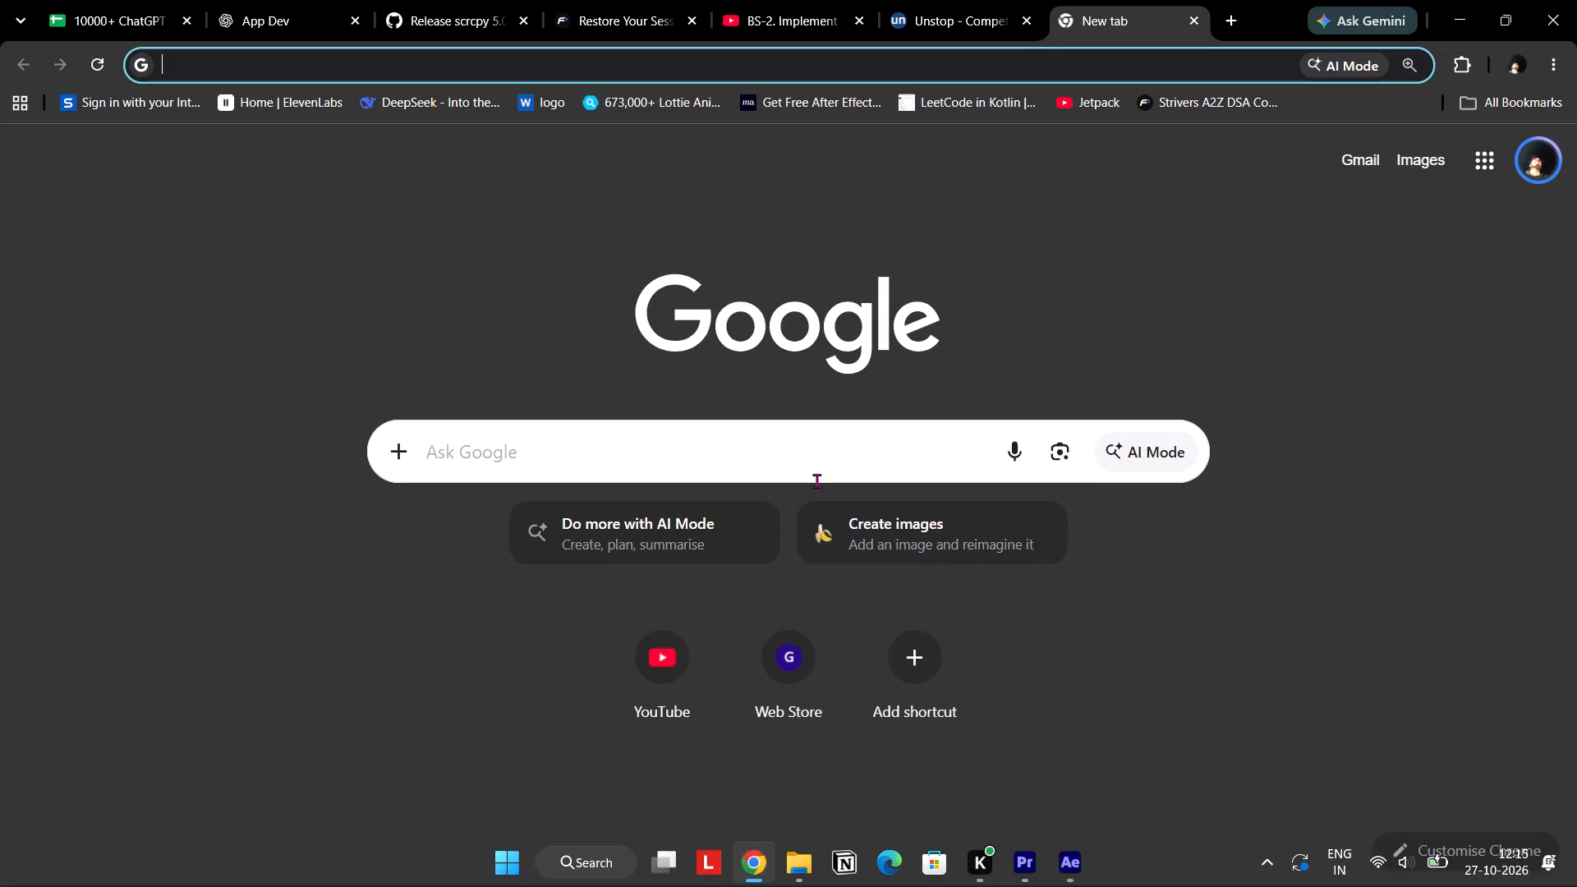
click(1507, 48)
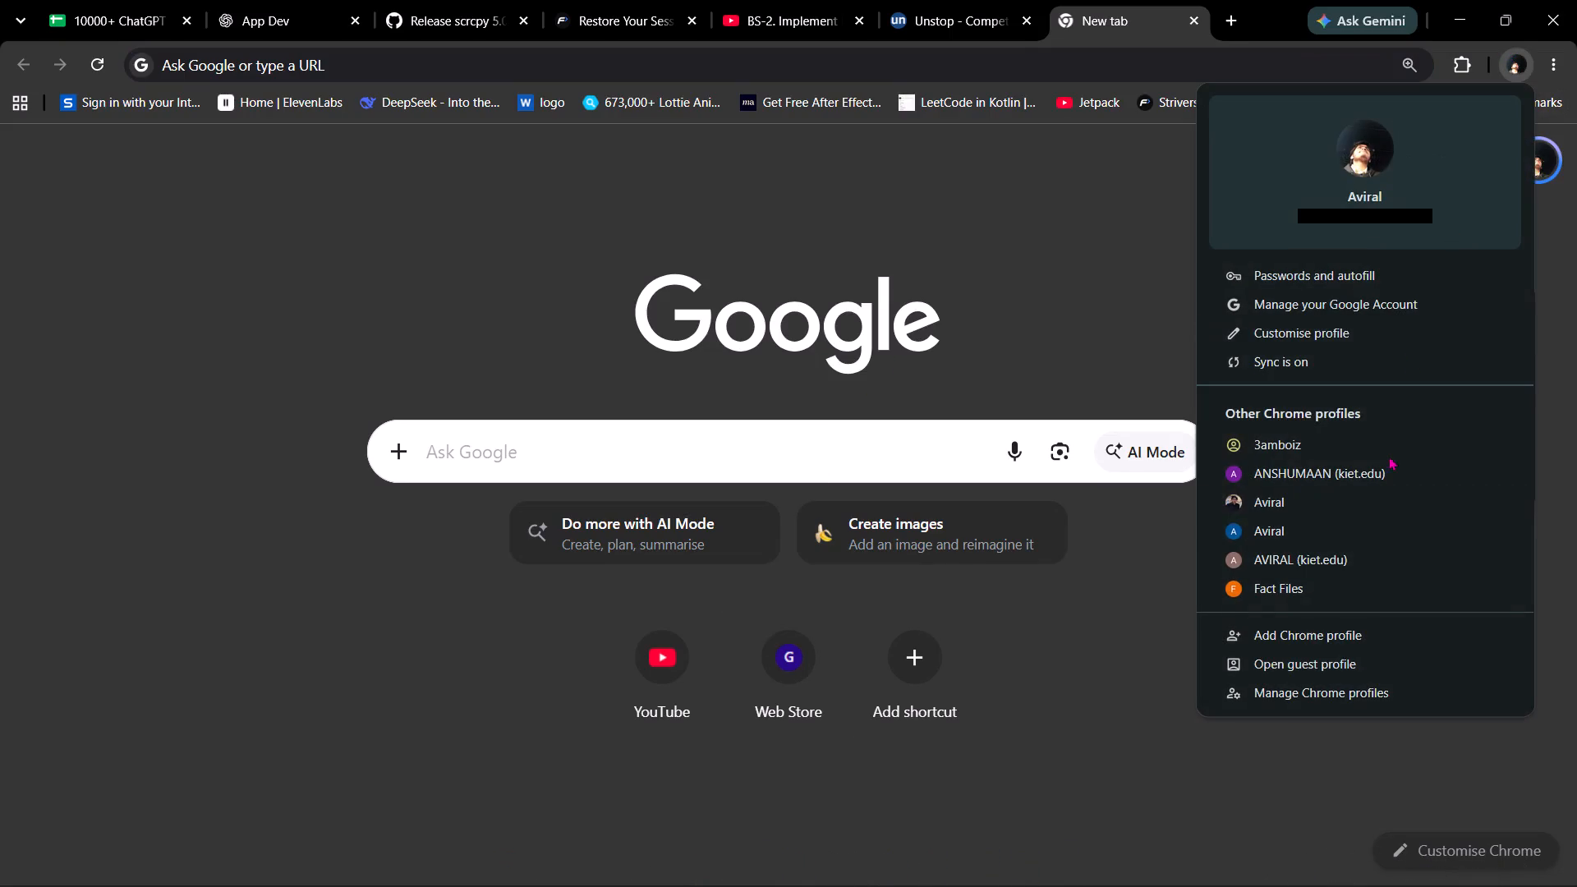
Open the AVIRAL (kiet.edu) Chrome profile and search for kiet lms in a new tab.
click(1331, 565)
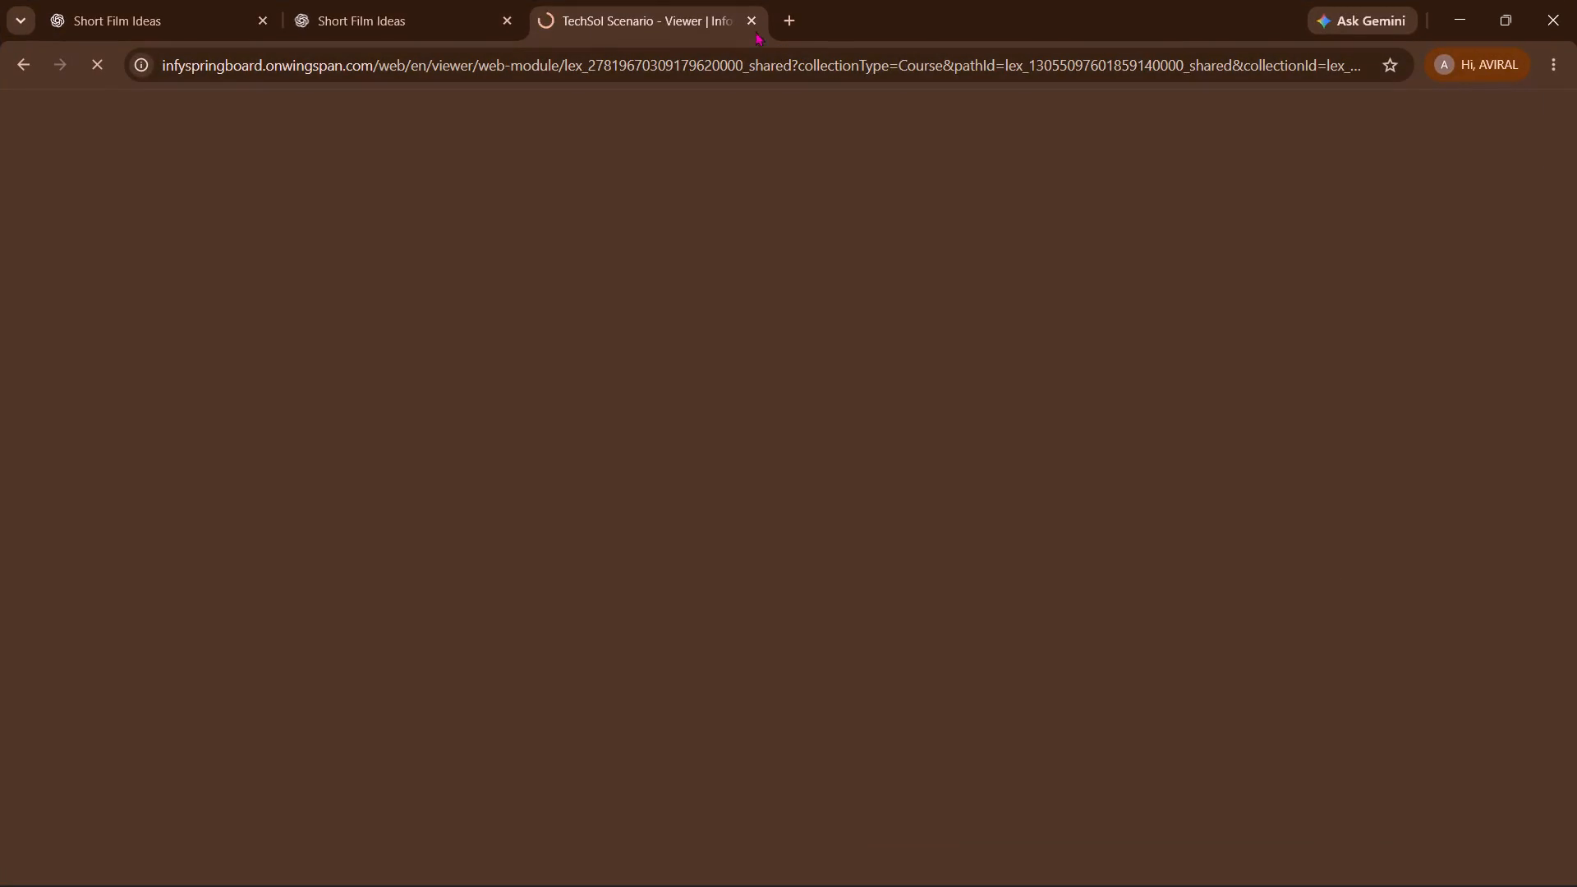
click(794, 26)
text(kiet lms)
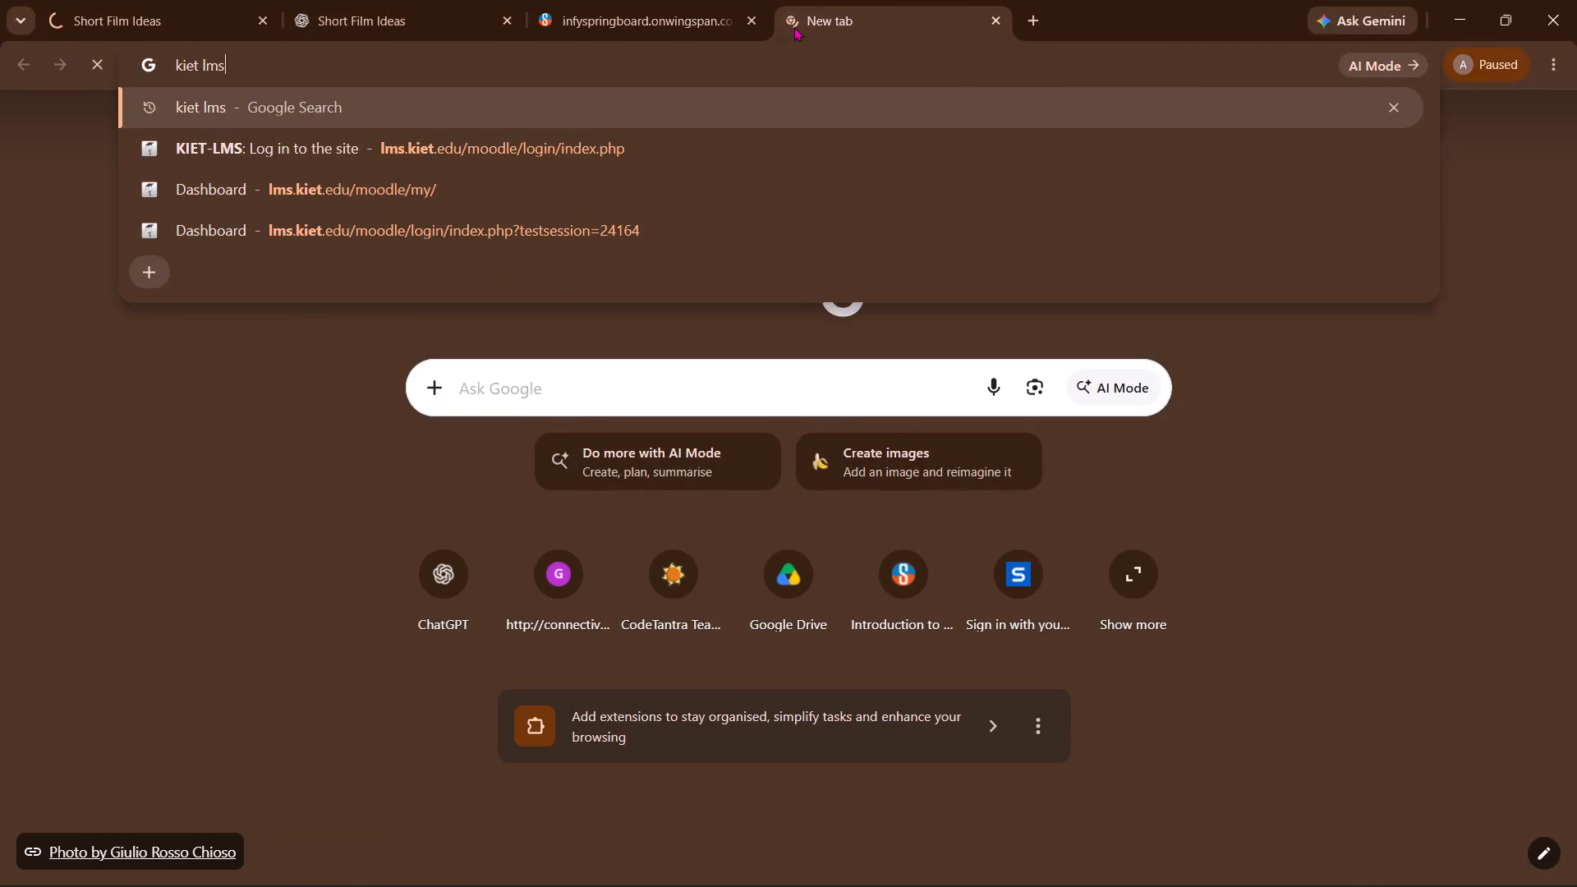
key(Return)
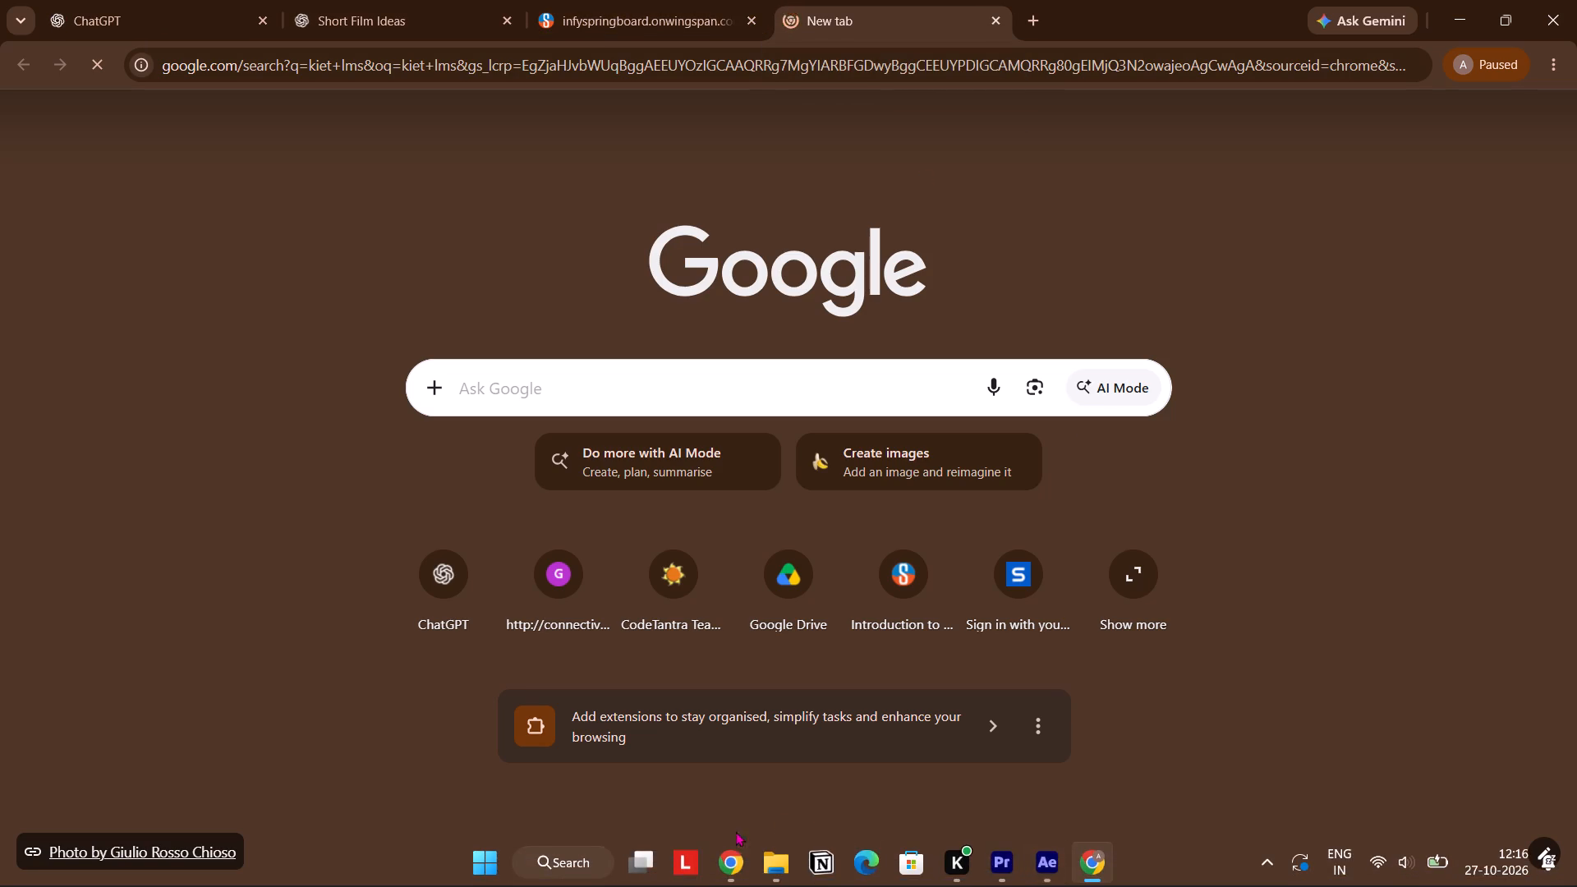
Switch back to the first Chrome profile's window and load the network login page at 172.16.16.16:8090/httpclient.html.
click(737, 882)
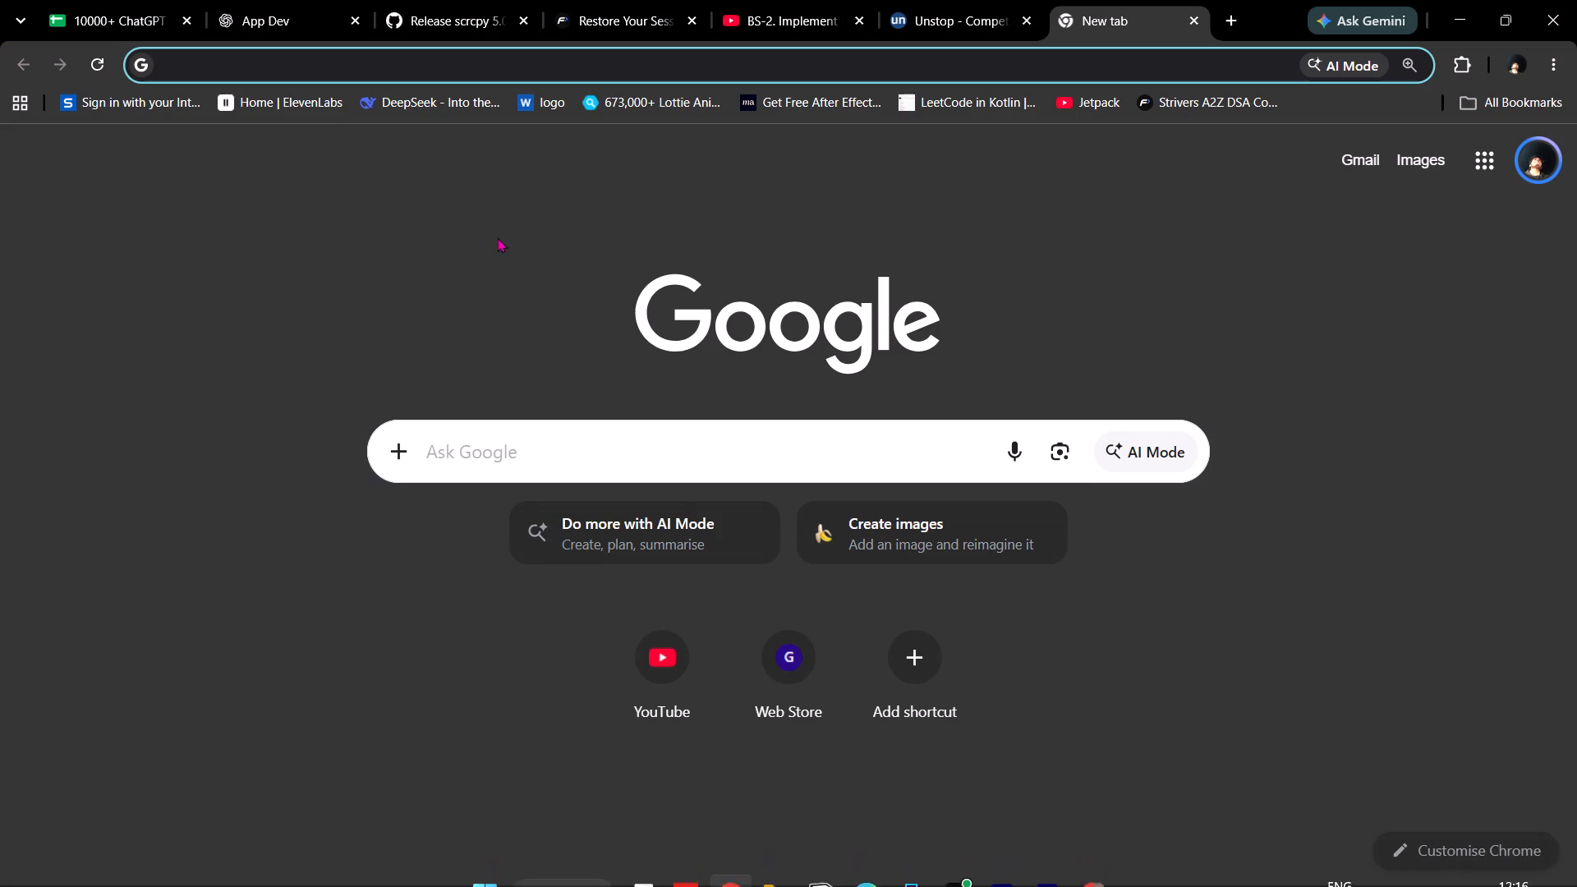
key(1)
key(Return)
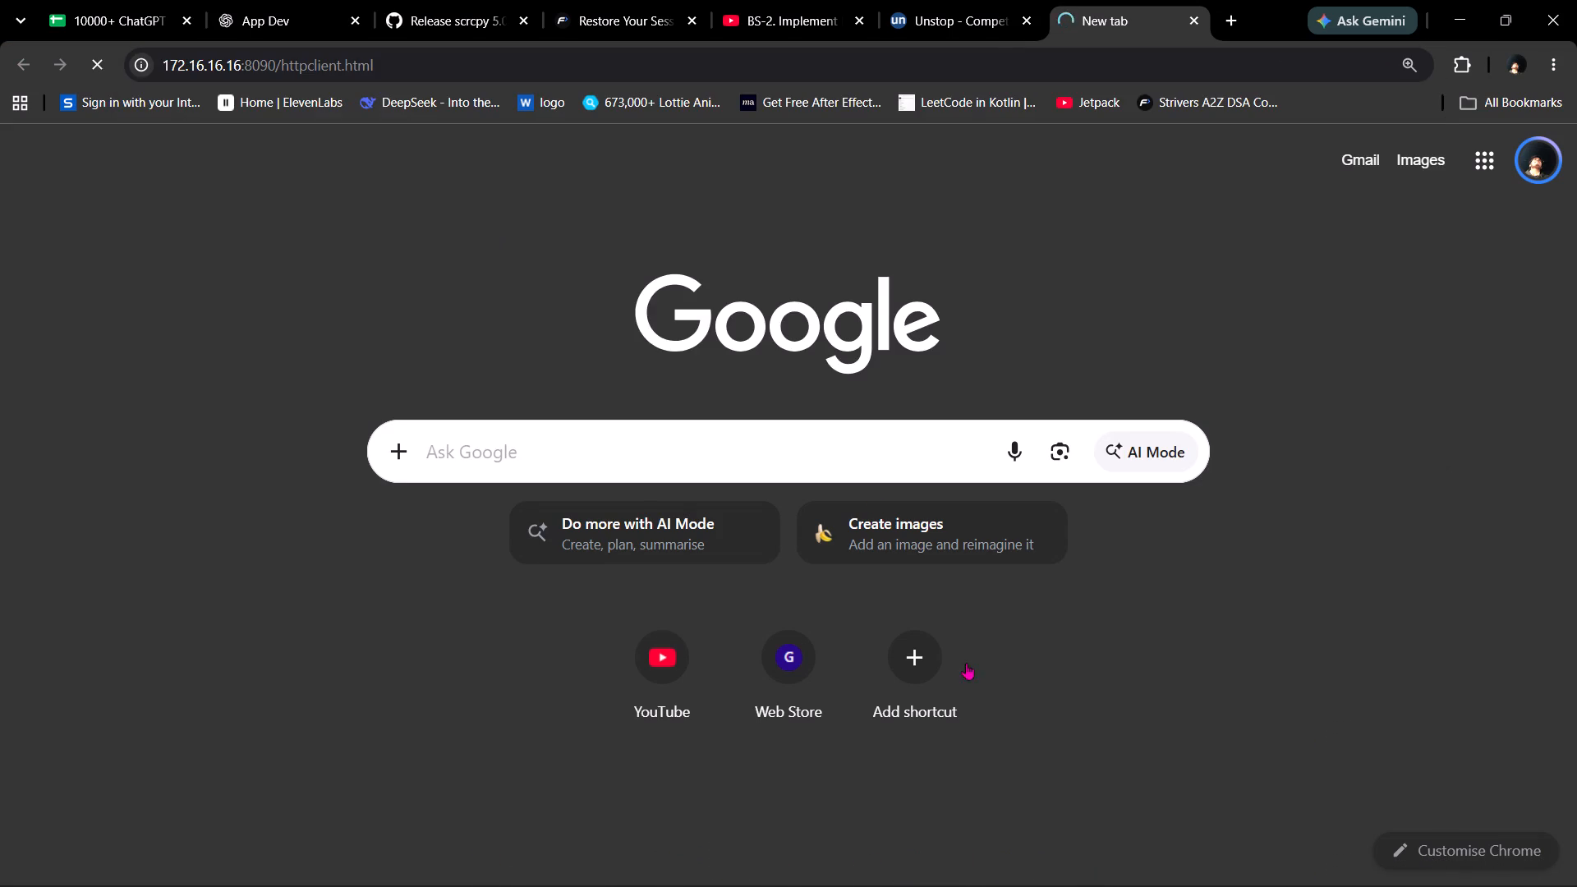
Connect the computer to the open KIET Wi-Fi network.
click(1430, 883)
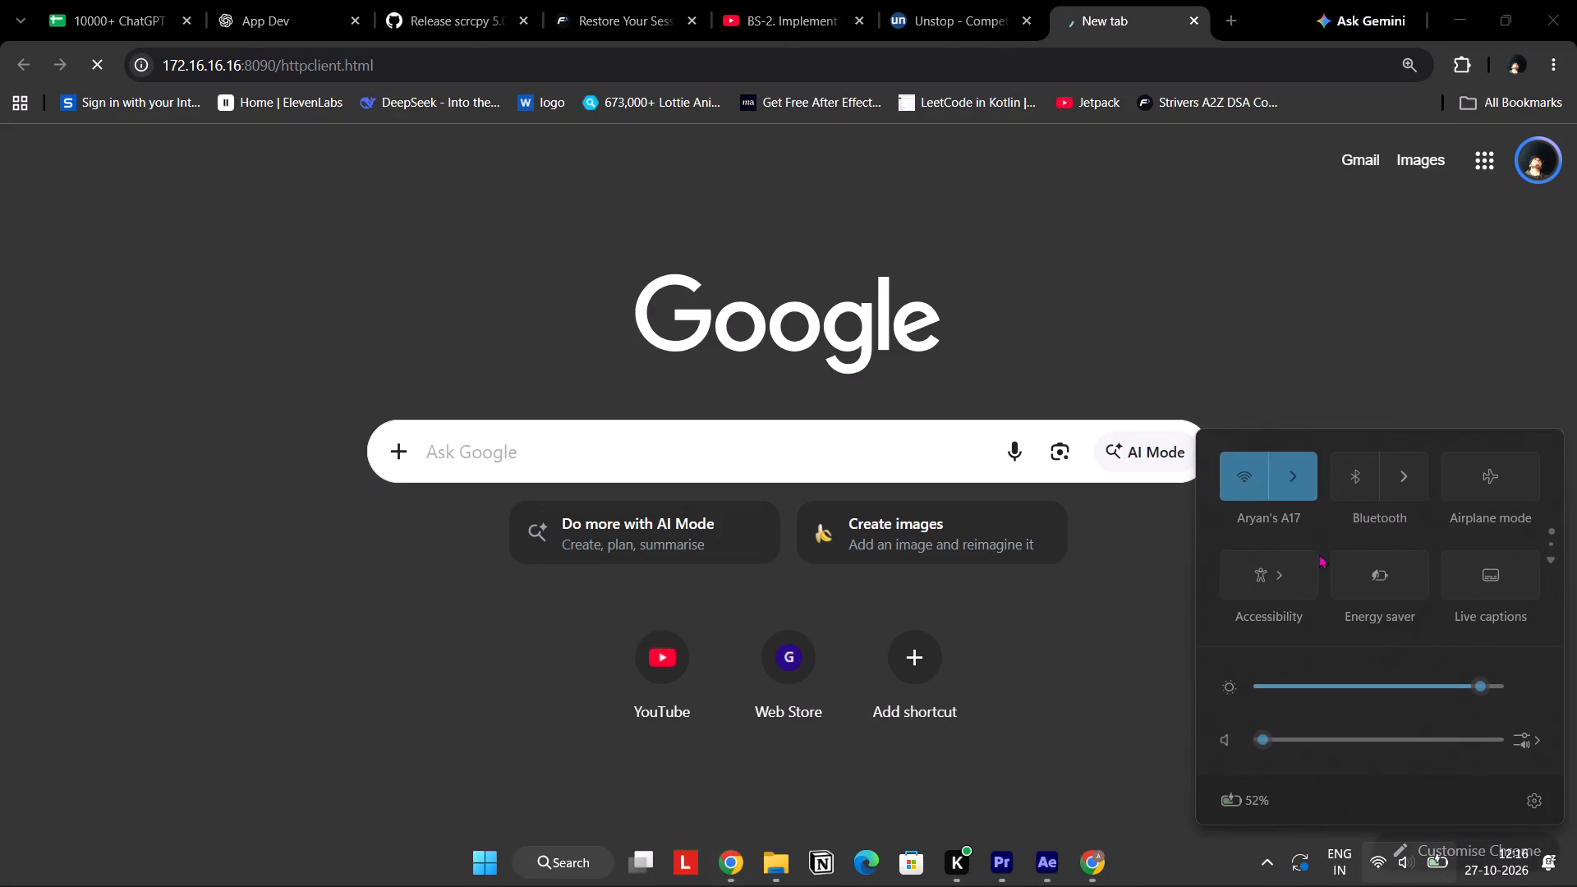
click(1294, 493)
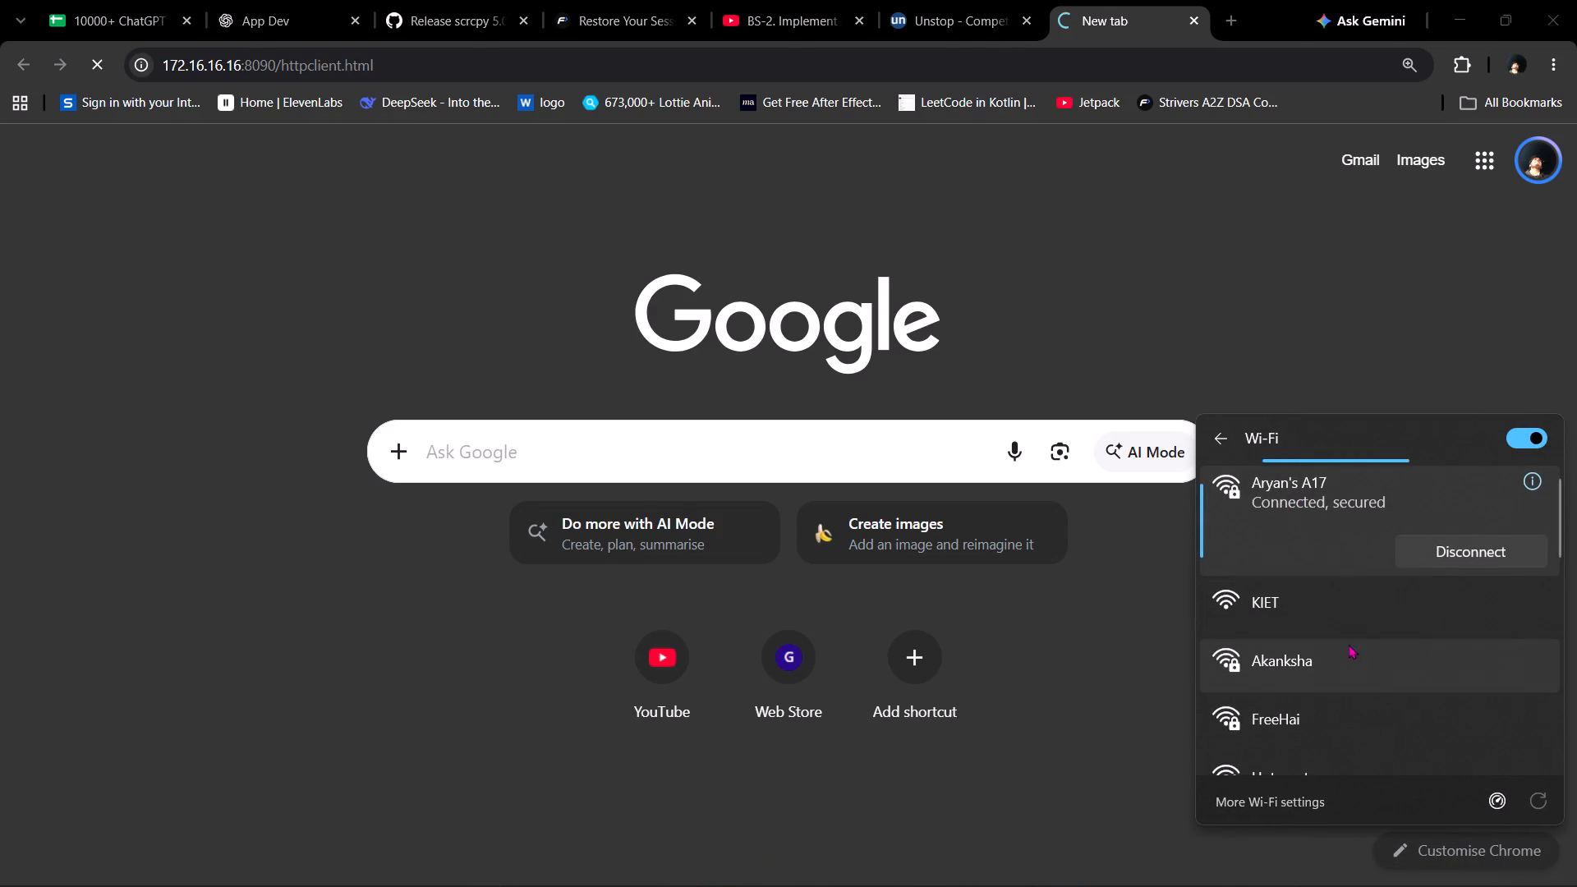
click(1354, 614)
click(1431, 682)
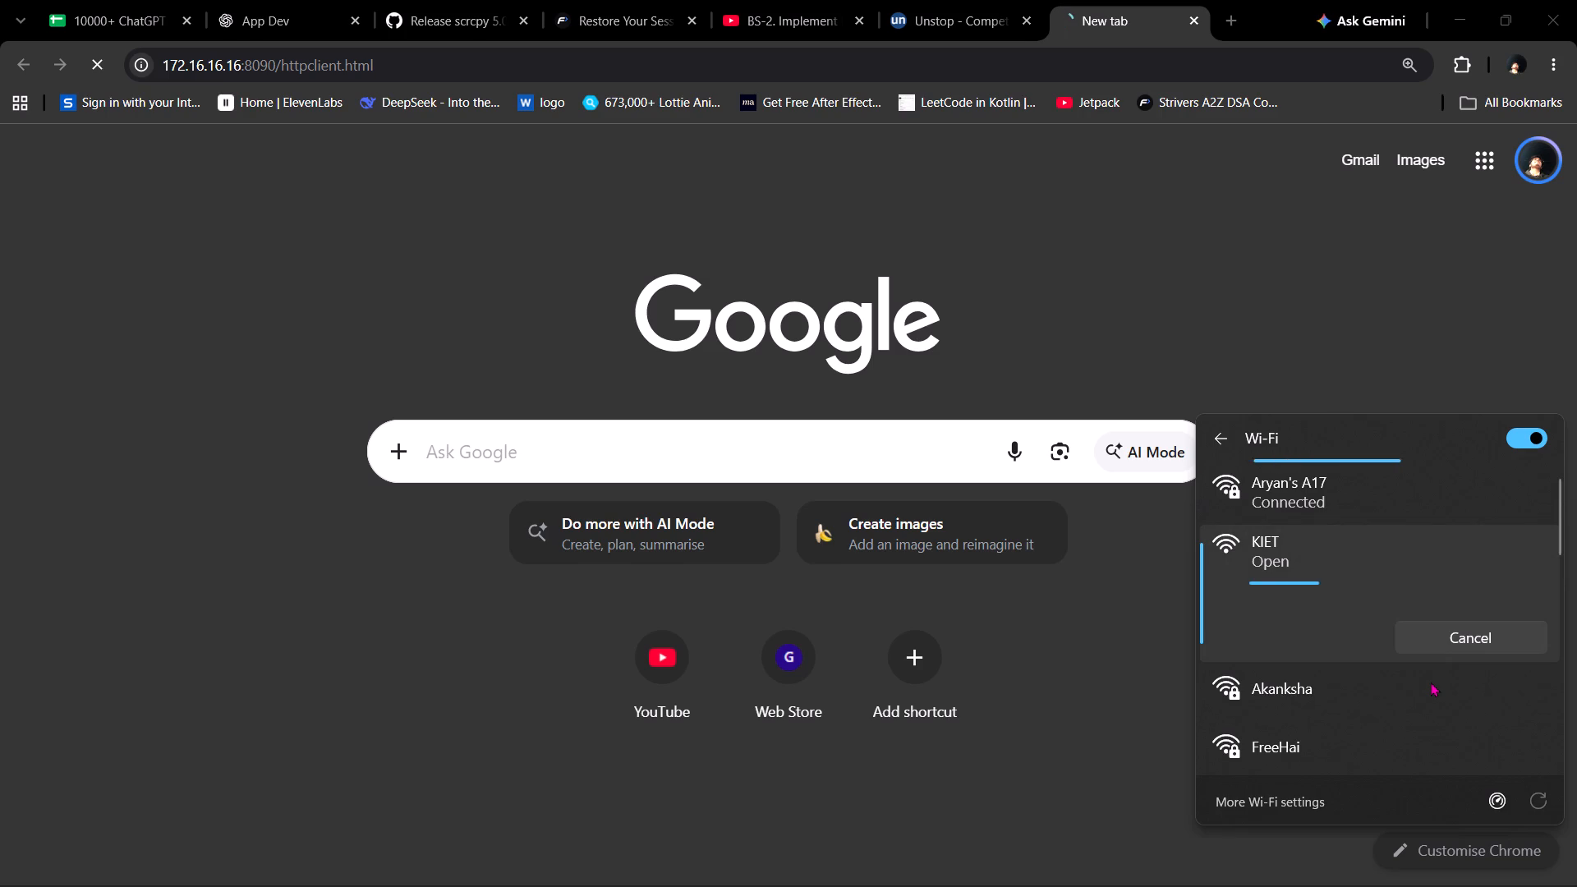